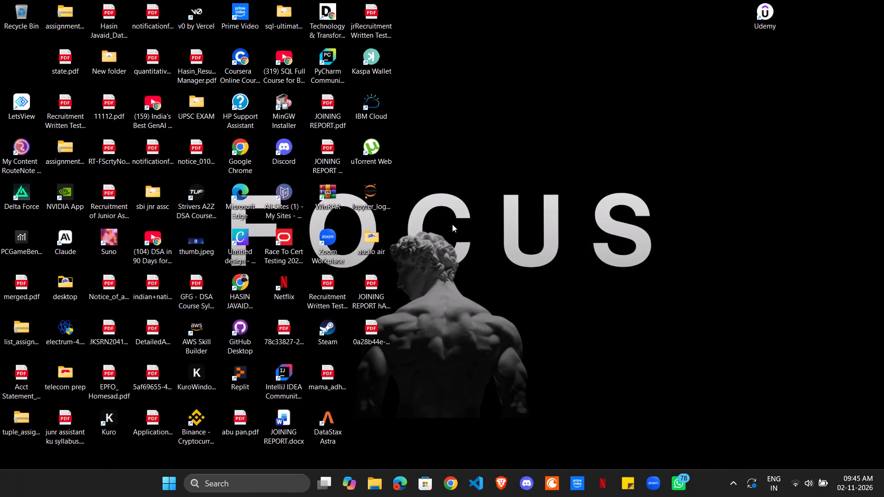
# Open Google Chrome with the Person 1 profile.
pyautogui.click(451, 482)
pyautogui.click(623, 231)
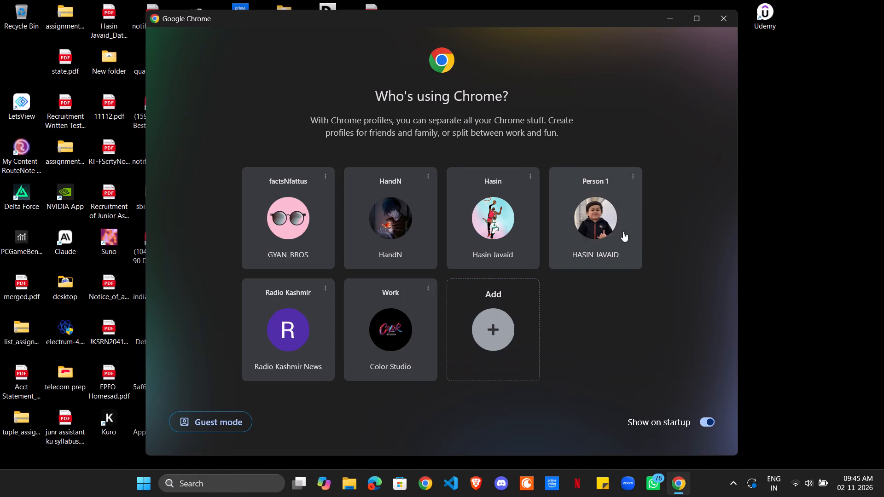
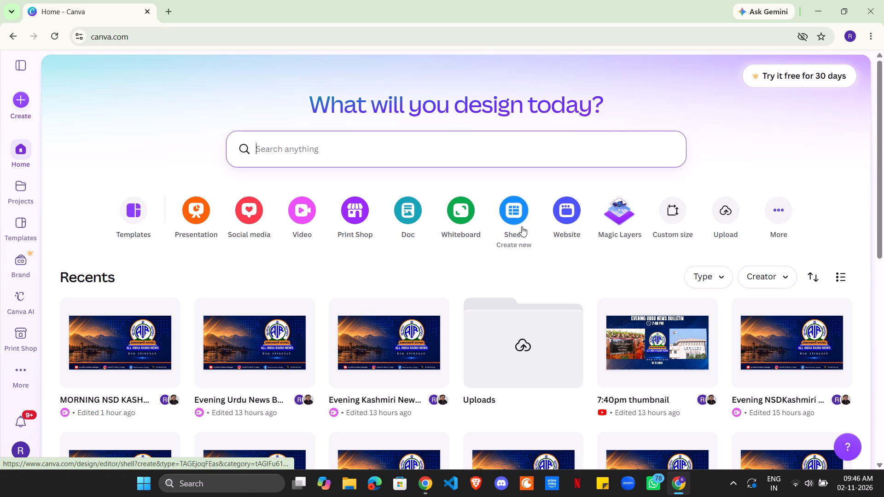
# Look through the recent Canva designs for the 9:20am thumbnail.
pyautogui.scroll(-2, 529, 260)
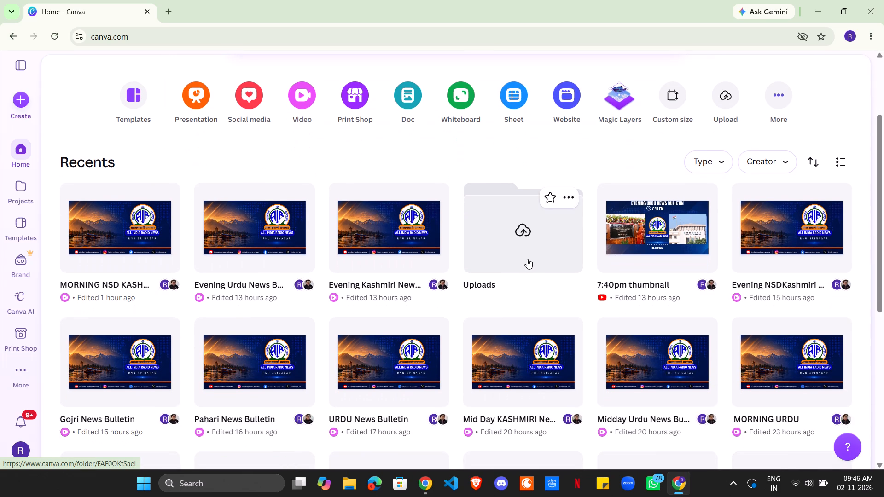
pyautogui.scroll(-4, 537, 260)
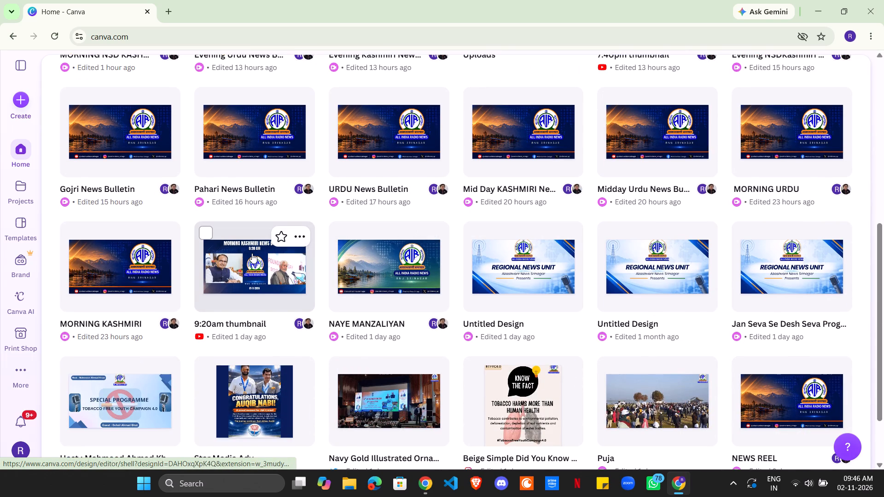
# Open the MORNING KASHMIRI, MORNING URDU and 9:20am thumbnail designs from the recent designs, each in its own browser tab.
pyautogui.scroll(-1, 249, 259)
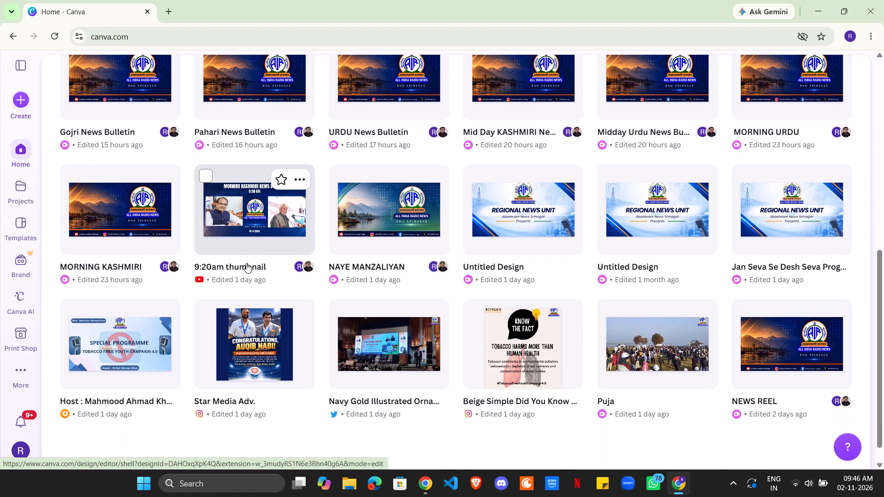
pyautogui.click(133, 230)
pyautogui.click(59, 0)
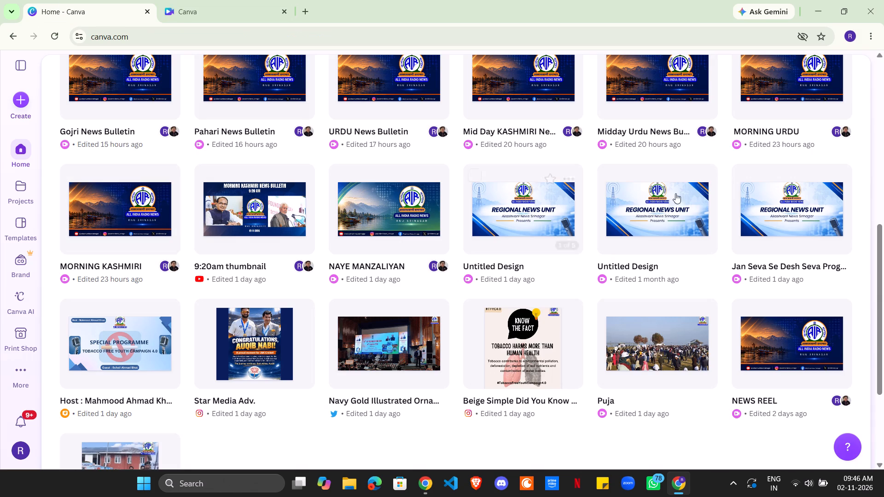
pyautogui.click(765, 98)
pyautogui.click(325, 0)
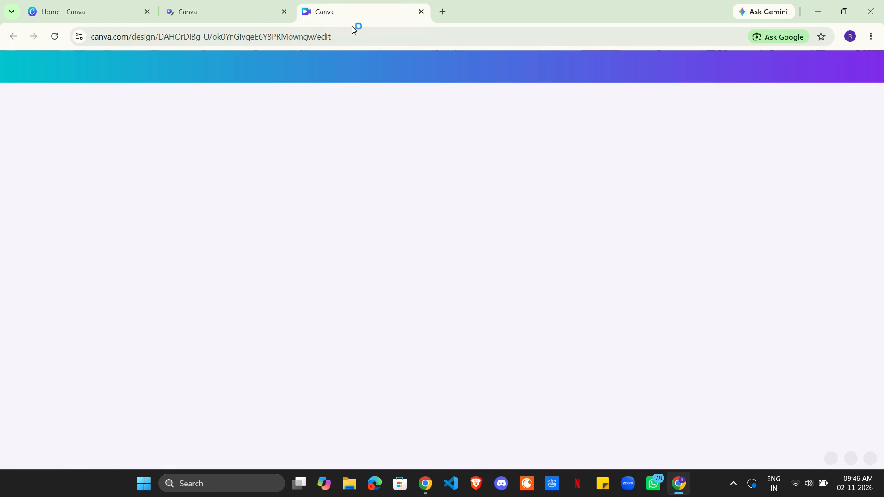
pyautogui.moveTo(354, 12); pyautogui.dragTo(227, 0)
pyautogui.click(77, 0)
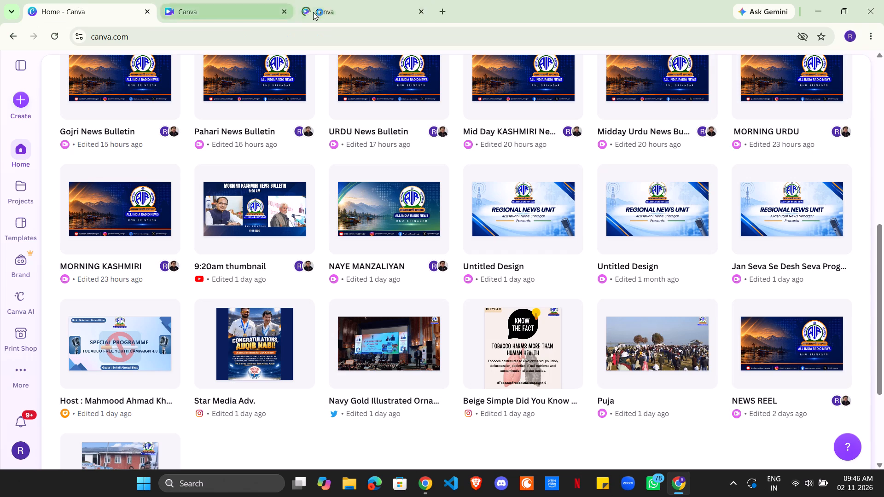
pyautogui.click(238, 228)
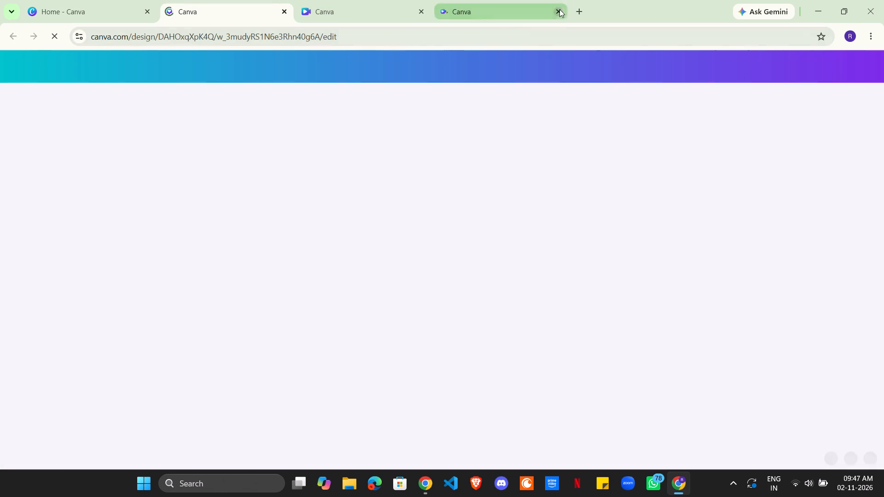
# Delete the audio track from the MORNING KASHMIRI video and return the playhead to the start of the timeline.
pyautogui.click(521, 3)
pyautogui.click(378, 0)
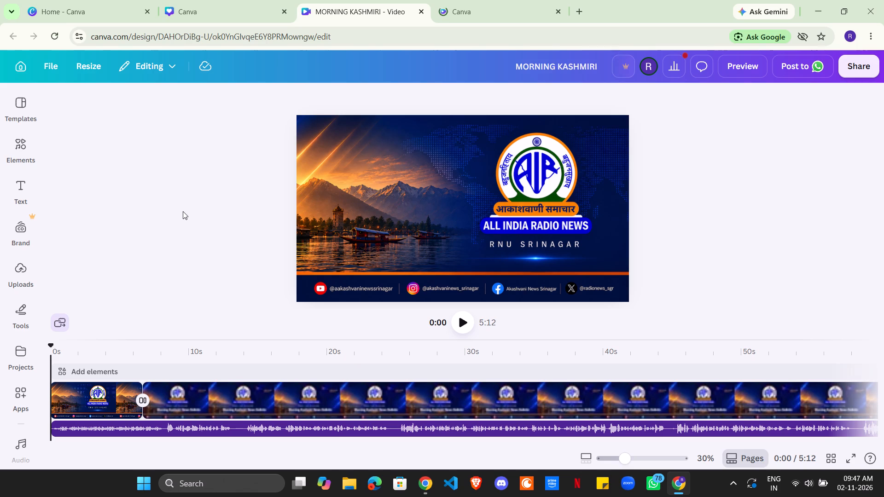
pyautogui.click(89, 427)
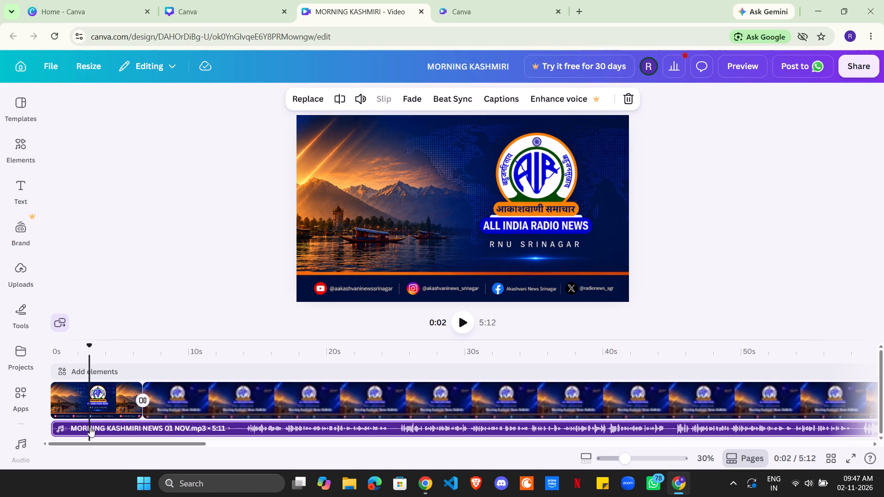
pyautogui.press('BackSpace')
pyautogui.moveTo(93, 347); pyautogui.dragTo(7, 339)
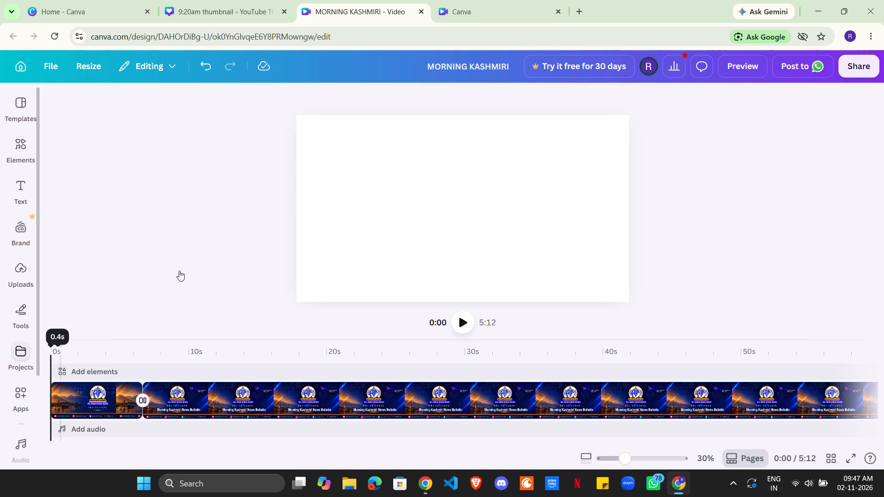
# Delete the audio track from the MORNING URDU video and return the playhead to the start of the timeline.
pyautogui.click(458, 0)
pyautogui.click(93, 434)
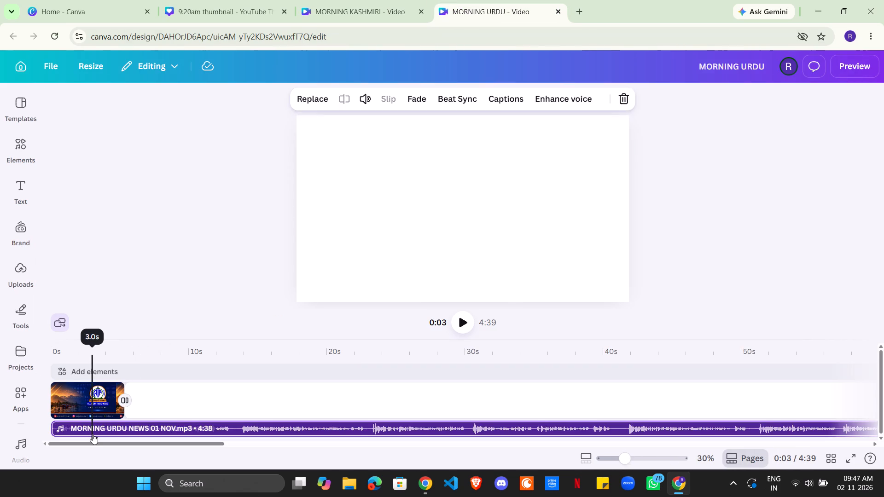
pyautogui.press('BackSpace')
pyautogui.click(93, 341)
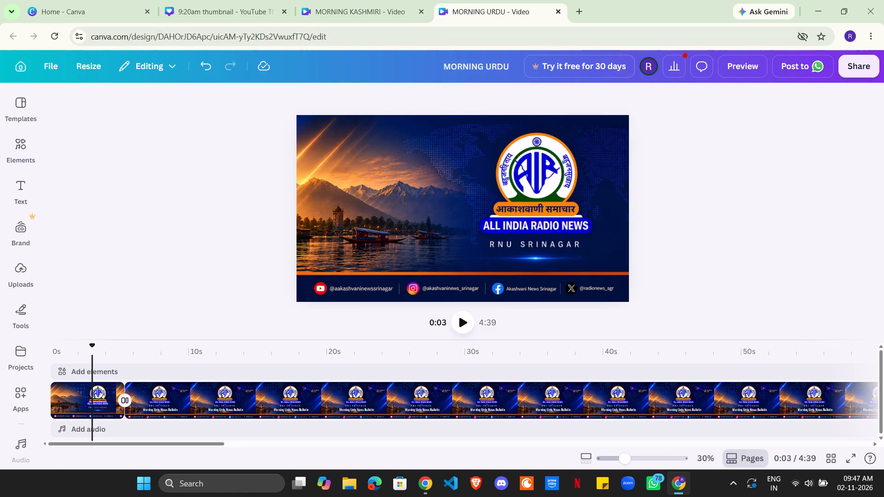
pyautogui.moveTo(92, 347); pyautogui.dragTo(0, 344)
# Delete both photos flanking the logo in the 9:20am thumbnail design.
pyautogui.click(212, 0)
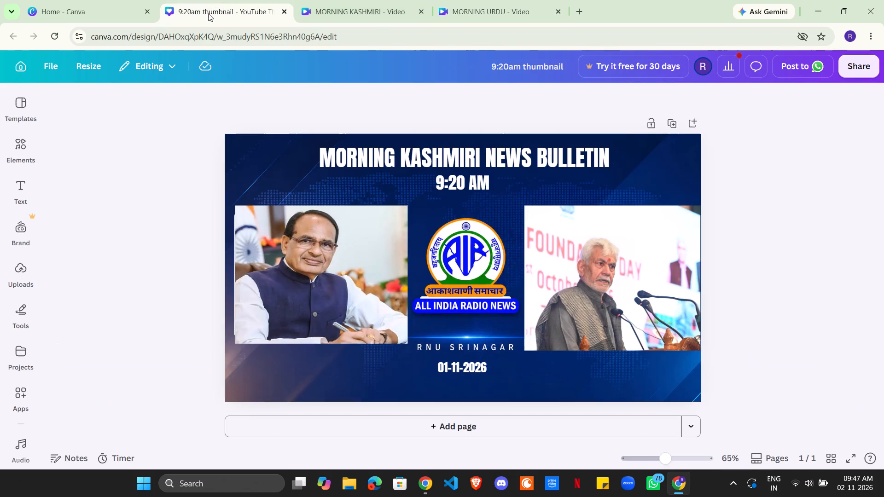
pyautogui.click(294, 272)
pyautogui.press('\\')
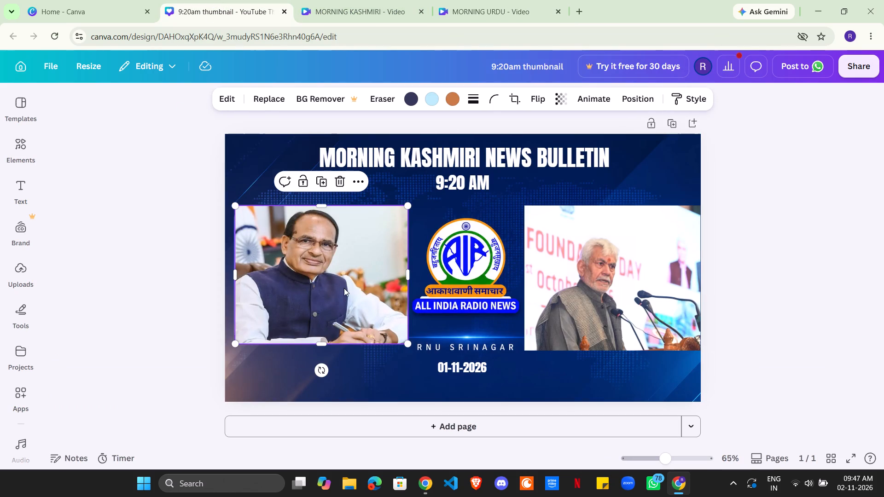
pyautogui.press('BackSpace')
pyautogui.click(589, 295)
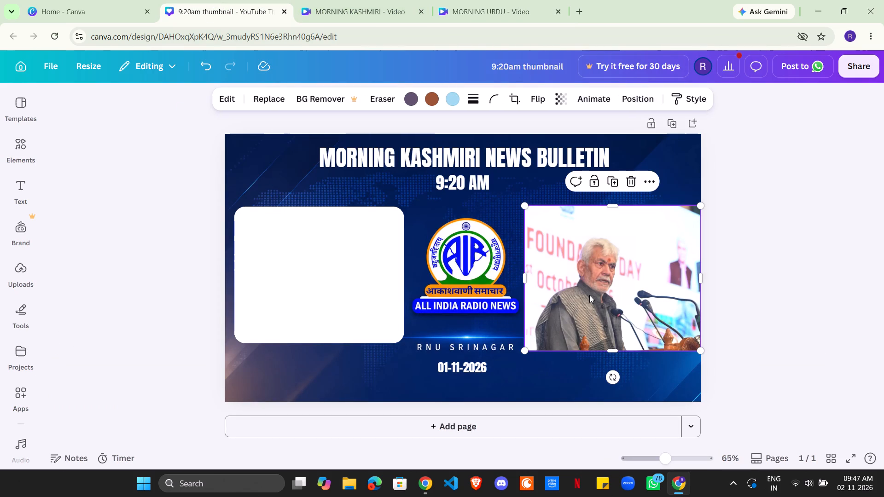
pyautogui.press('BackSpace')
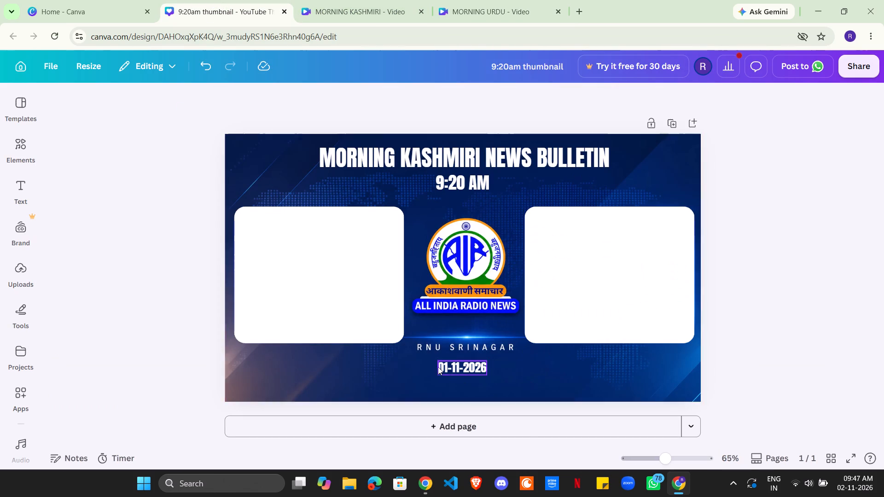
# Change the date below RNU SRINAGAR on the thumbnail to 02-11-2026.
pyautogui.click(437, 368)
pyautogui.doubleClick(442, 371)
pyautogui.click(444, 371)
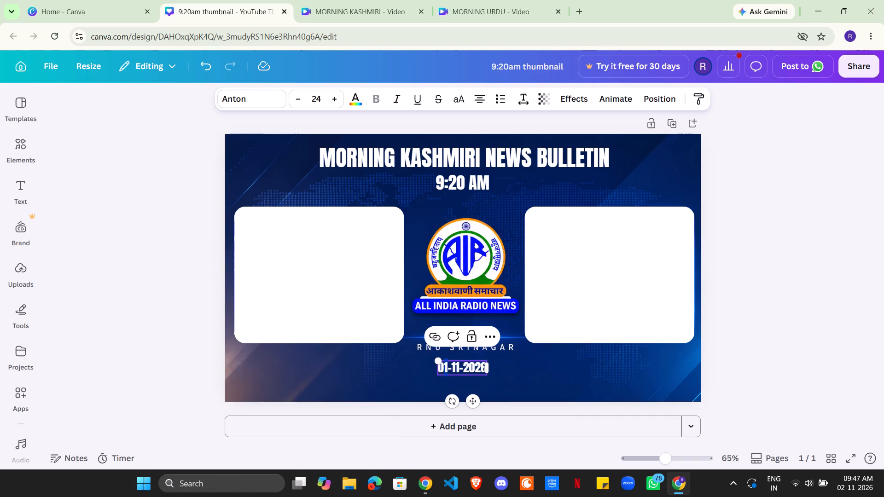
pyautogui.press('Down')
pyautogui.doubleClick(442, 369)
pyautogui.write('02')
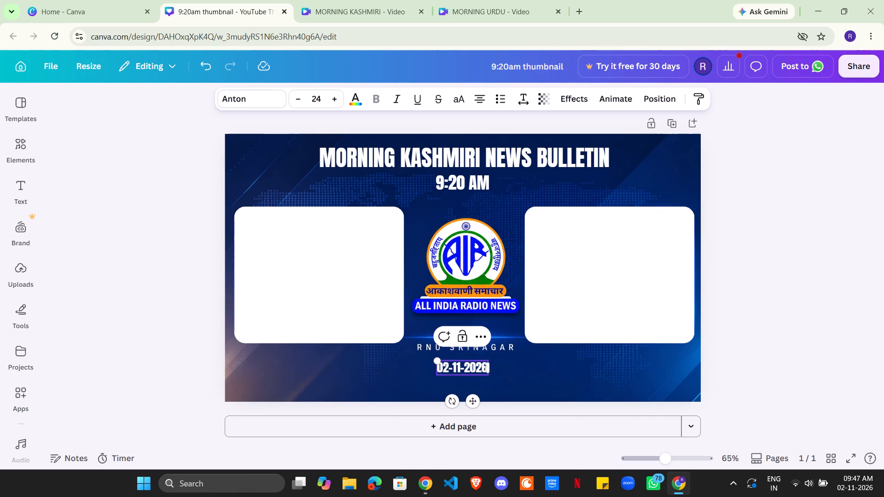
# Copy the thumbnail's date 02-11-2026 and paste it over the Morning National Kashmiri News Bulletin date in Sticky Notes.
pyautogui.doubleClick(472, 368)
pyautogui.hotkey('ctrl', 'a')
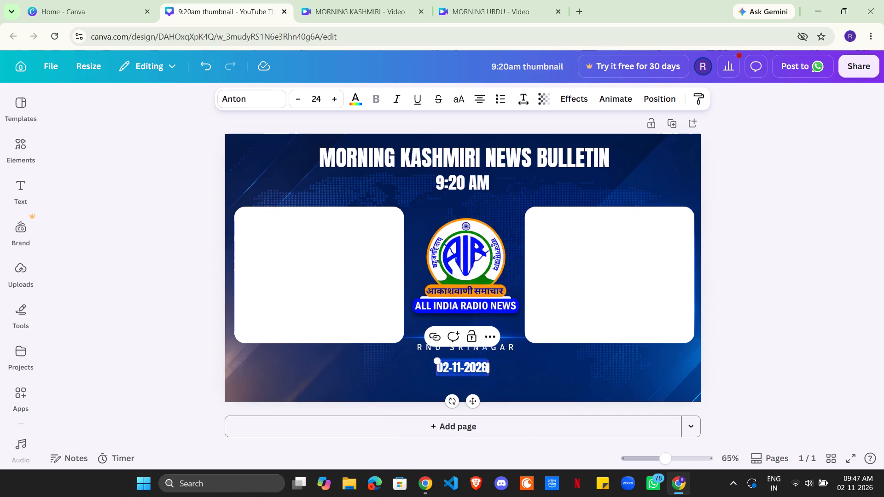
pyautogui.hotkey('ctrl', 'c')
pyautogui.click(793, 351)
pyautogui.click(606, 494)
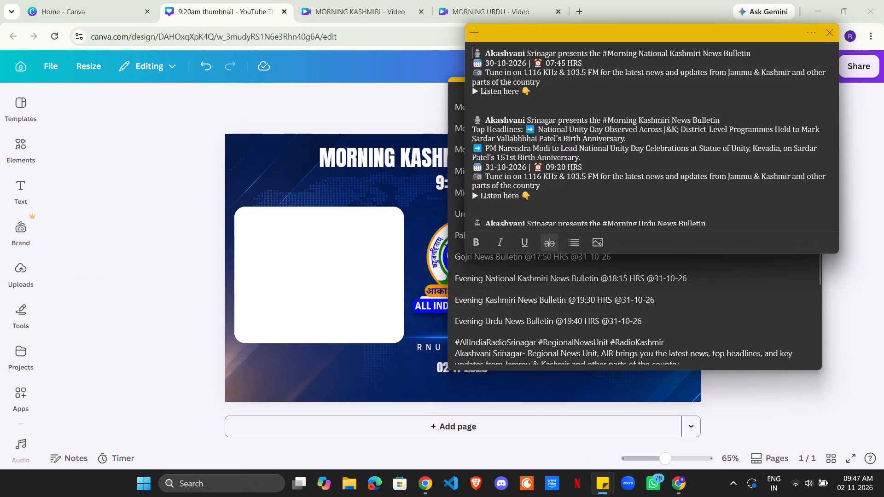
pyautogui.tripleClick(502, 63)
pyautogui.click(502, 63)
pyautogui.moveTo(525, 60); pyautogui.dragTo(486, 61)
pyautogui.hotkey('ctrl', 'v')
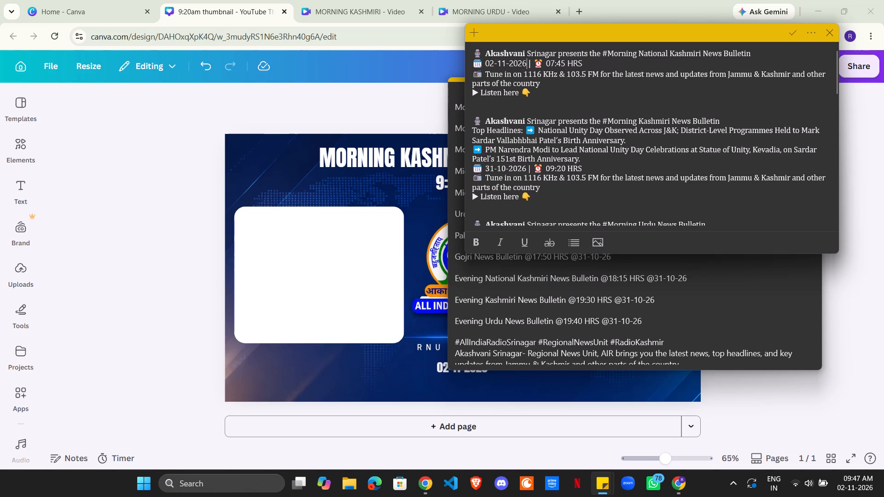
# Replace the dates of the Morning Kashmiri and Morning Urdu News Bulletin entries in the note with 02-11-2026.
pyautogui.keyDown('ctrl'); pyautogui.moveTo(524, 168); pyautogui.dragTo(489, 166); pyautogui.keyUp('ctrl')
pyautogui.keyDown('ctrl'); pyautogui.moveTo(489, 166); pyautogui.dragTo(486, 166); pyautogui.keyUp('ctrl')
pyautogui.hotkey('ctrl', 'v')
pyautogui.scroll(-1, 504, 188)
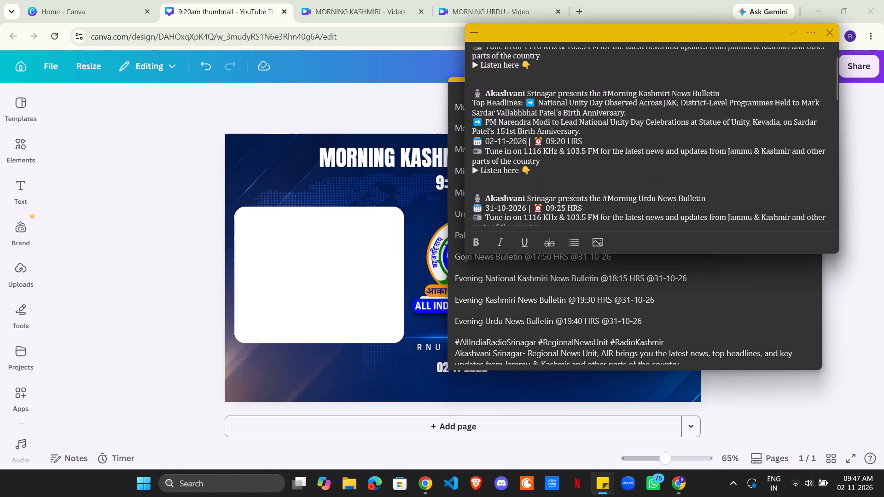
pyautogui.scroll(-1, 508, 199)
pyautogui.moveTo(526, 181); pyautogui.dragTo(490, 178)
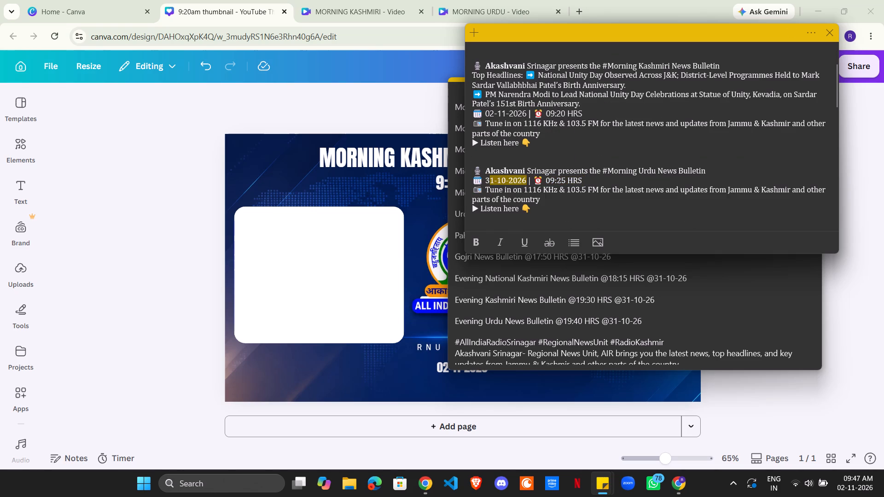
pyautogui.moveTo(490, 178); pyautogui.dragTo(487, 178)
pyautogui.hotkey('ctrl', 'v')
# Replace the dates of the Midday Urdu and Midday Kashmiri News Bulletin entries with 02-11-2026.
pyautogui.scroll(-3, 516, 175)
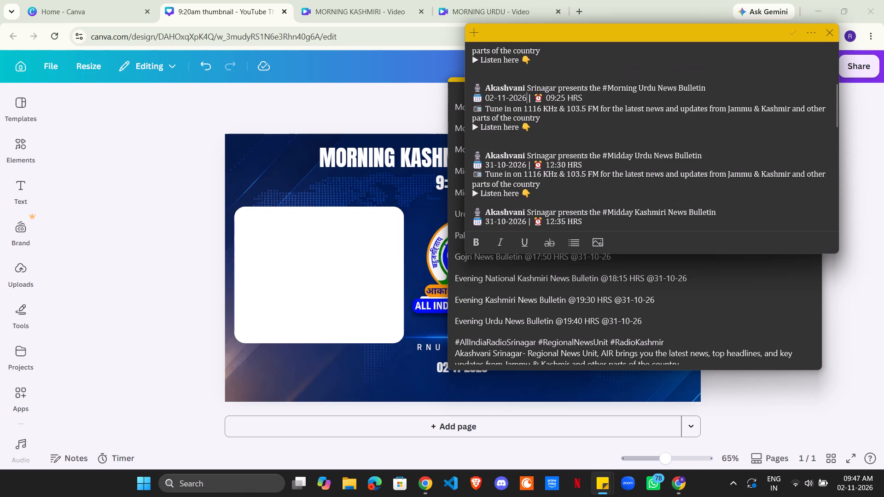
pyautogui.click(524, 164)
pyautogui.moveTo(525, 164); pyautogui.dragTo(486, 166)
pyautogui.hotkey('ctrl', 'v')
pyautogui.scroll(-2, 509, 197)
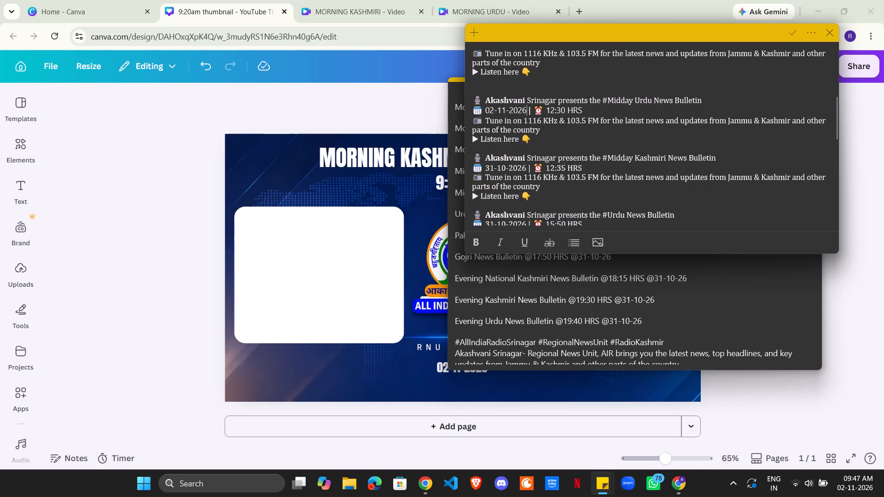
pyautogui.moveTo(526, 167); pyautogui.dragTo(485, 168)
pyautogui.hotkey('ctrl', 'v')
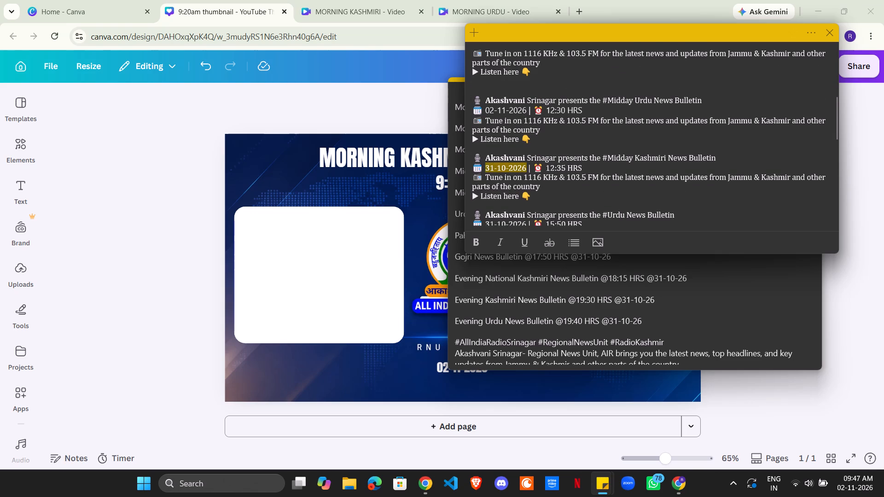
# Replace the dates of the 15:50 Urdu, 16:20 Pahari and 17:50 Gojri News Bulletin entries with 02-11-2026.
pyautogui.scroll(-1, 508, 191)
pyautogui.moveTo(525, 197); pyautogui.dragTo(519, 197)
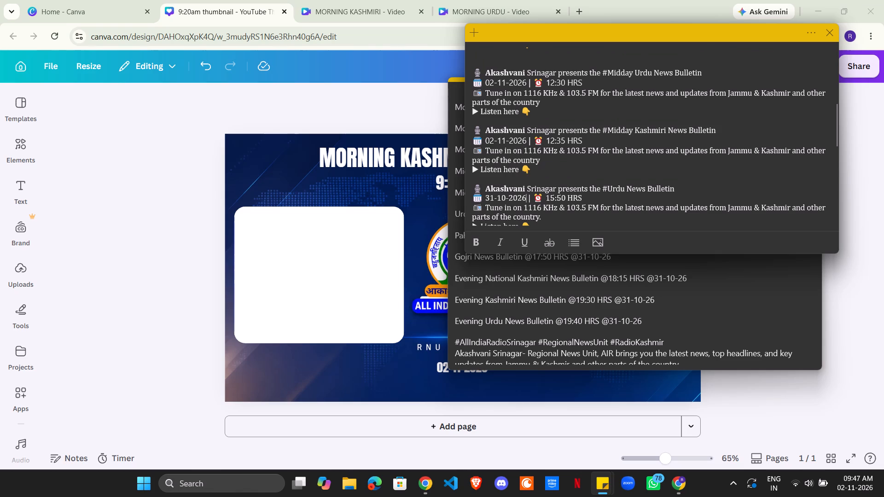
pyautogui.moveTo(519, 197); pyautogui.dragTo(486, 199)
pyautogui.hotkey('ctrl', 'v')
pyautogui.scroll(-2, 498, 199)
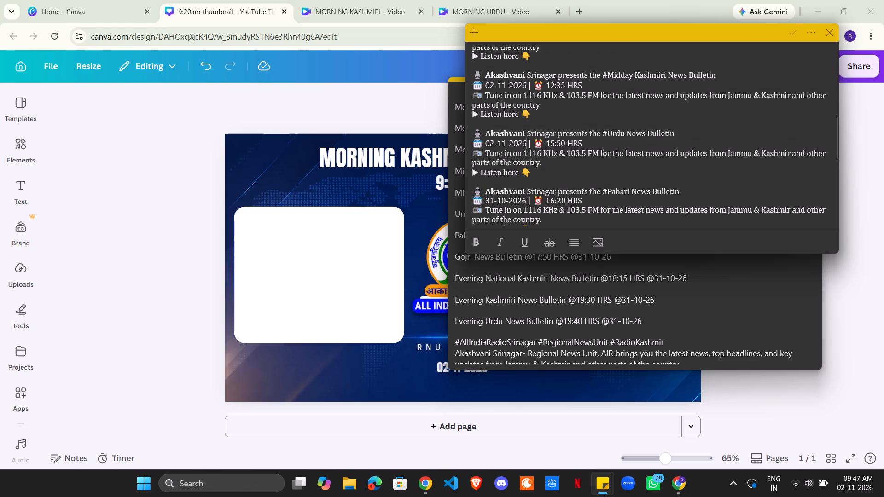
pyautogui.moveTo(526, 201); pyautogui.dragTo(486, 200)
pyautogui.hotkey('ctrl', 'v')
pyautogui.scroll(-3, 510, 198)
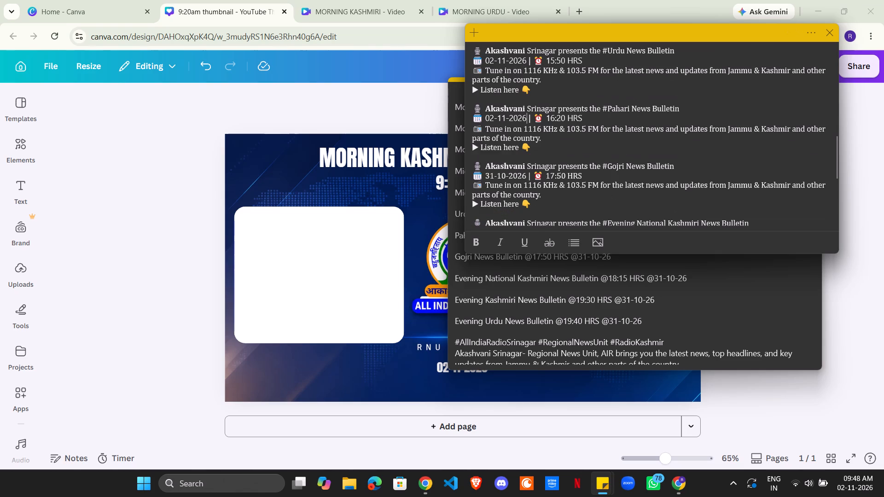
pyautogui.moveTo(526, 173); pyautogui.dragTo(494, 174)
pyautogui.moveTo(494, 174); pyautogui.dragTo(485, 172)
pyautogui.hotkey('ctrl', 'v')
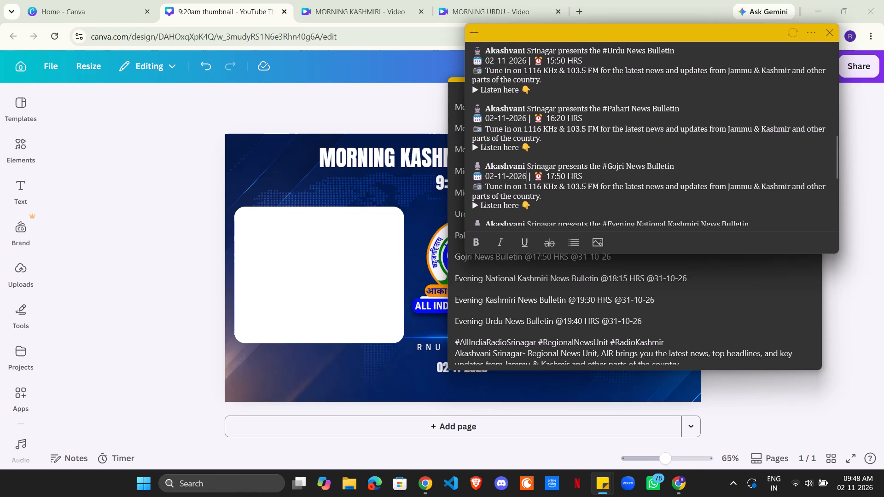
# Replace the dates of the Evening National Kashmiri and Evening Kashmiri News Bulletin entries with 02-11-2026.
pyautogui.scroll(-1, 524, 173)
pyautogui.moveTo(525, 205); pyautogui.dragTo(489, 211)
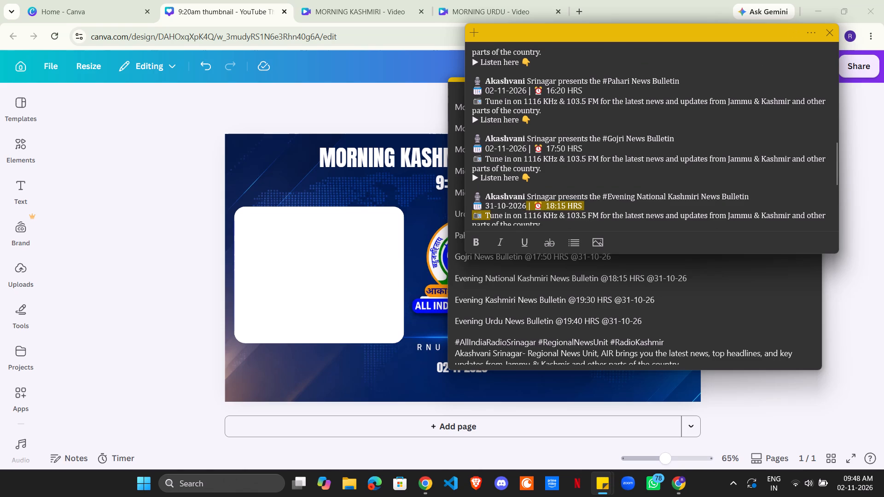
pyautogui.moveTo(489, 211); pyautogui.dragTo(487, 208)
pyautogui.hotkey('ctrl', 'v')
pyautogui.scroll(-2, 542, 192)
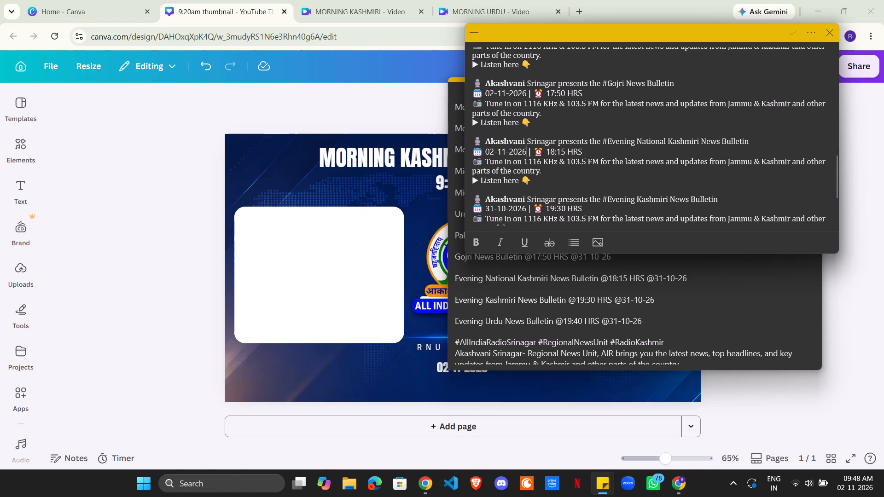
pyautogui.moveTo(526, 208); pyautogui.dragTo(483, 209)
pyautogui.hotkey('ctrl', 'v')
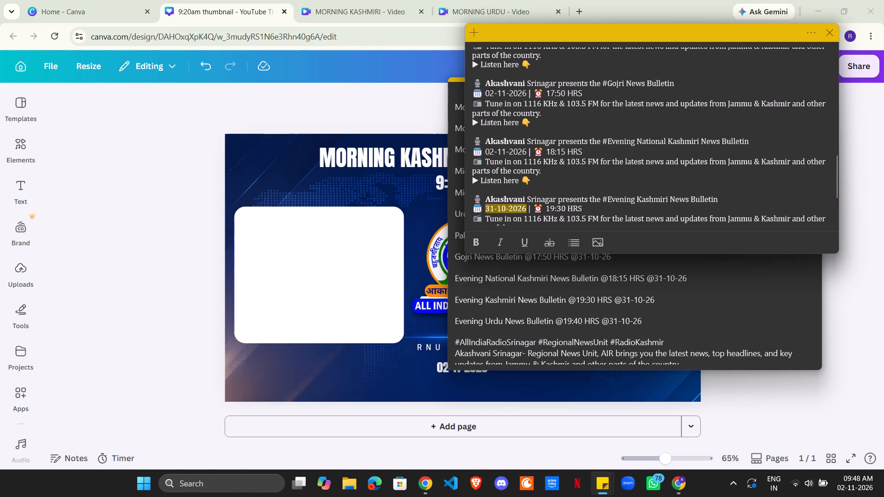
# Replace the date of the Evening Urdu News Bulletin 19:40 entry in the note with 02-11-2026.
pyautogui.scroll(-4, 546, 207)
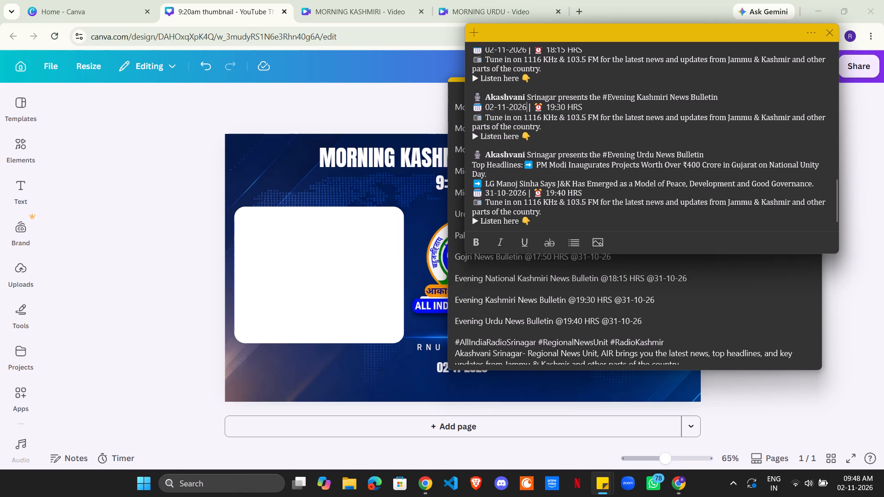
pyautogui.moveTo(526, 192); pyautogui.dragTo(486, 194)
pyautogui.hotkey('ctrl', 'v')
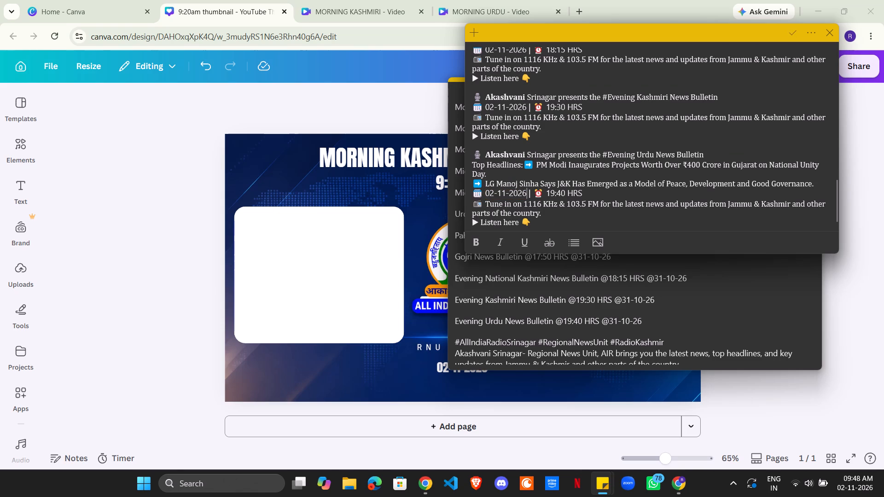
pyautogui.scroll(-4, 543, 196)
# Copy 02-11 from the thumbnail's date and set the Morning National Kashmiri 07:45 title in the bulletin titles note to 02-11-26.
pyautogui.click(603, 298)
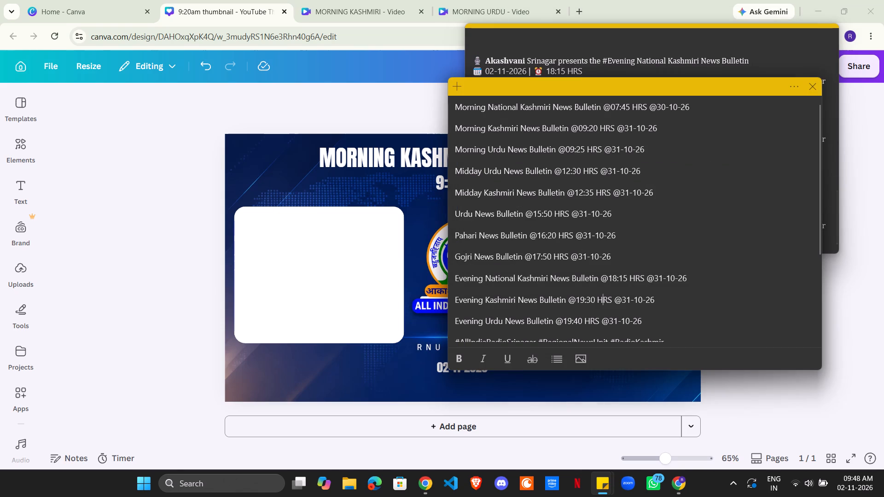
pyautogui.click(633, 0)
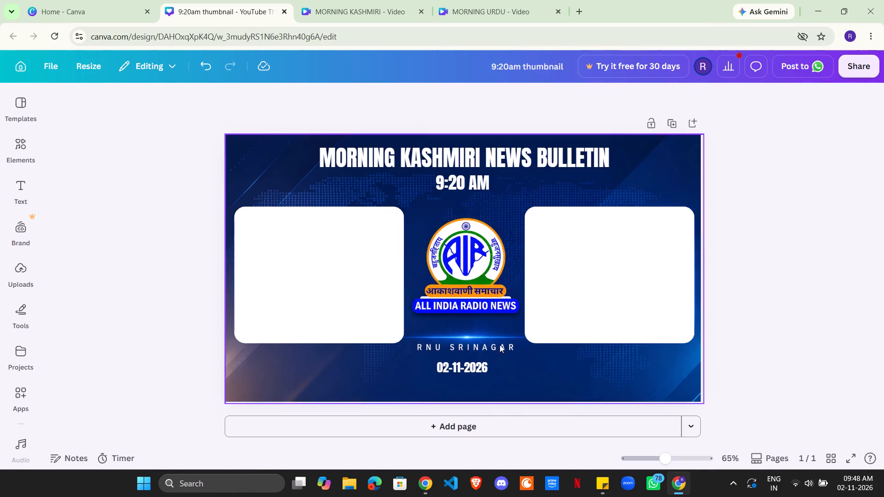
pyautogui.doubleClick(463, 365)
pyautogui.moveTo(461, 366); pyautogui.dragTo(429, 365)
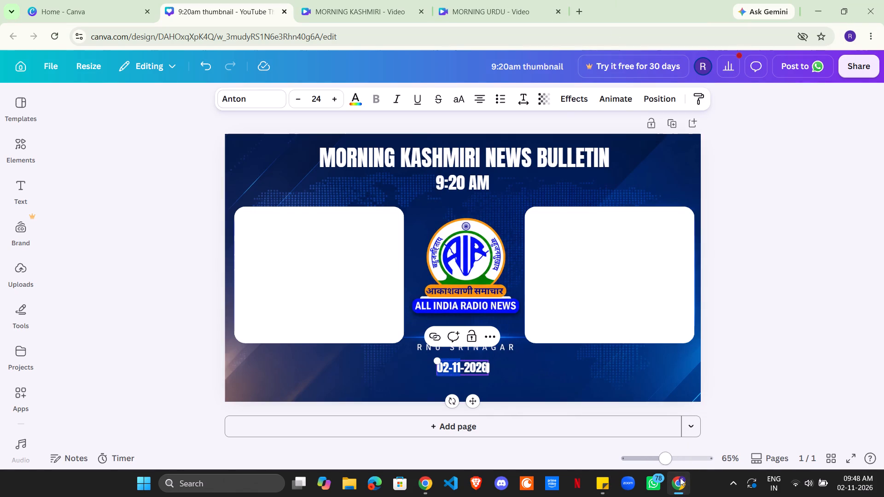
pyautogui.hotkey('ctrl', 'c')
pyautogui.click(598, 489)
pyautogui.click(539, 439)
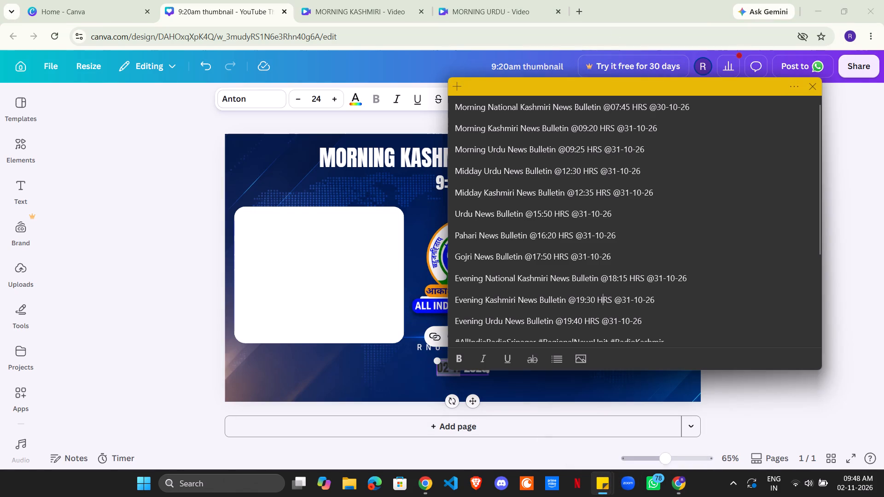
pyautogui.moveTo(677, 109); pyautogui.dragTo(657, 107)
pyautogui.hotkey('ctrl', 'v')
# Change the dates of the Morning Kashmiri 09:20 and Morning Urdu 09:25 titles in the titles note to 02-11-26.
pyautogui.keyDown('ctrl'); pyautogui.moveTo(625, 129); pyautogui.dragTo(643, 131); pyautogui.keyUp('ctrl')
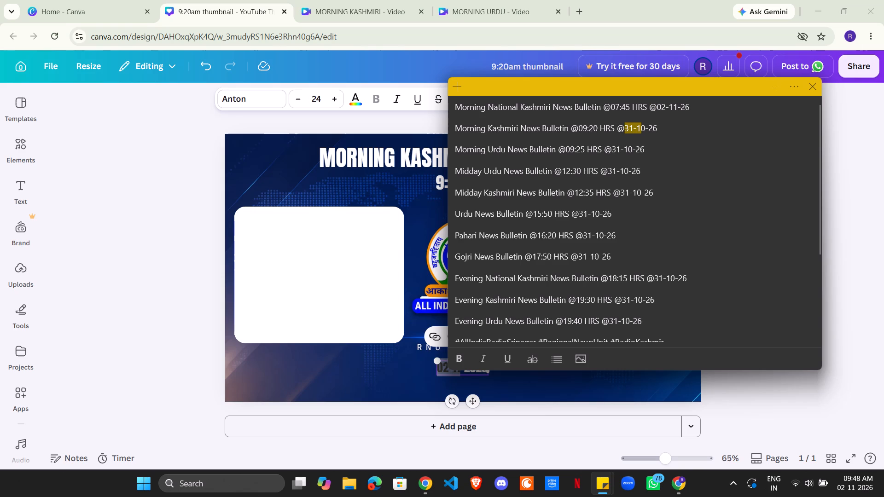
pyautogui.keyDown('ctrl'); pyautogui.moveTo(643, 131); pyautogui.dragTo(646, 131); pyautogui.keyUp('ctrl')
pyautogui.hotkey('ctrl', 'v')
pyautogui.keyDown('ctrl'); pyautogui.click(630, 149); pyautogui.keyUp('ctrl')
pyautogui.keyDown('ctrl'); pyautogui.moveTo(632, 150); pyautogui.dragTo(614, 147); pyautogui.keyUp('ctrl')
pyautogui.hotkey('ctrl', 'v')
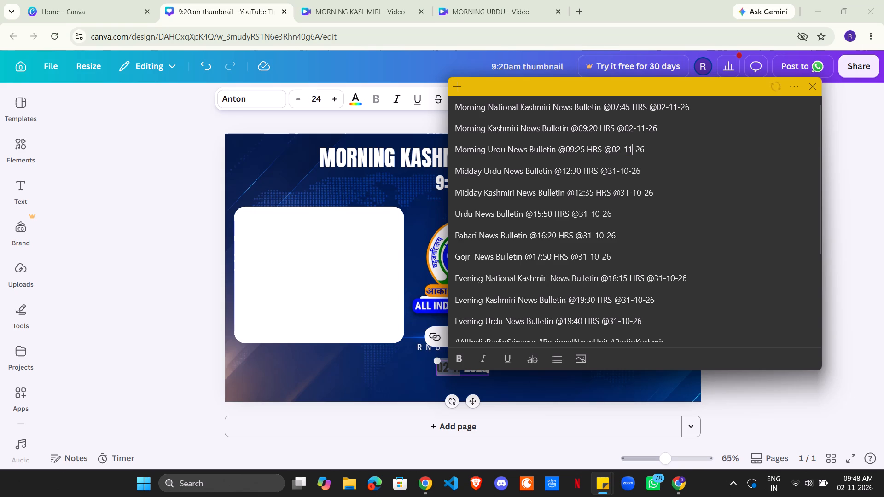
# Change the dates of the Midday Urdu 12:30 and Midday Kashmiri 12:35 titles to 02-11-26.
pyautogui.keyDown('ctrl'); pyautogui.moveTo(628, 169); pyautogui.dragTo(608, 168); pyautogui.keyUp('ctrl')
pyautogui.hotkey('ctrl', 'v')
pyautogui.keyDown('ctrl'); pyautogui.moveTo(632, 168); pyautogui.dragTo(609, 170); pyautogui.keyUp('ctrl')
pyautogui.hotkey('ctrl', 'v')
pyautogui.moveTo(643, 193); pyautogui.dragTo(616, 194)
pyautogui.hotkey('ctrl', 'v')
# Change the dates of the Urdu 15:50, Pahari 16:20 and Gojri 17:50 News Bulletin titles to 02-11-26.
pyautogui.keyDown('ctrl'); pyautogui.moveTo(600, 214); pyautogui.dragTo(577, 220); pyautogui.keyUp('ctrl')
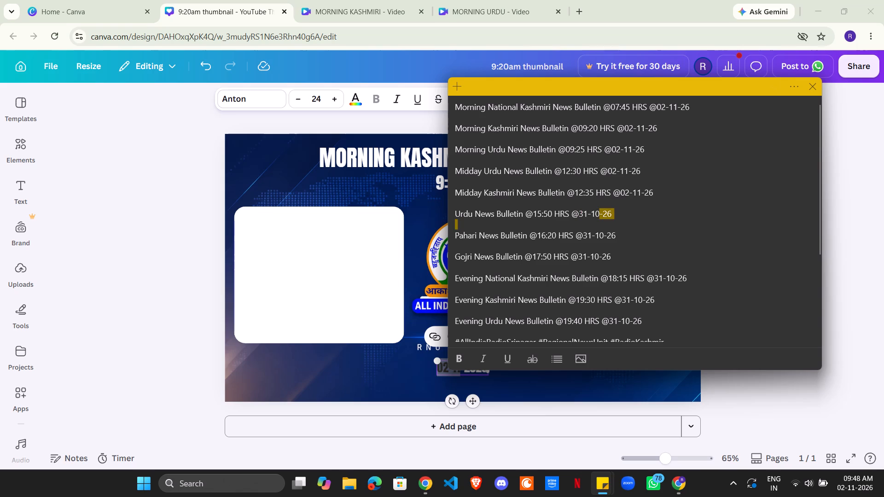
pyautogui.keyDown('ctrl'); pyautogui.moveTo(577, 220); pyautogui.dragTo(580, 211); pyautogui.keyUp('ctrl')
pyautogui.hotkey('ctrl', 'v')
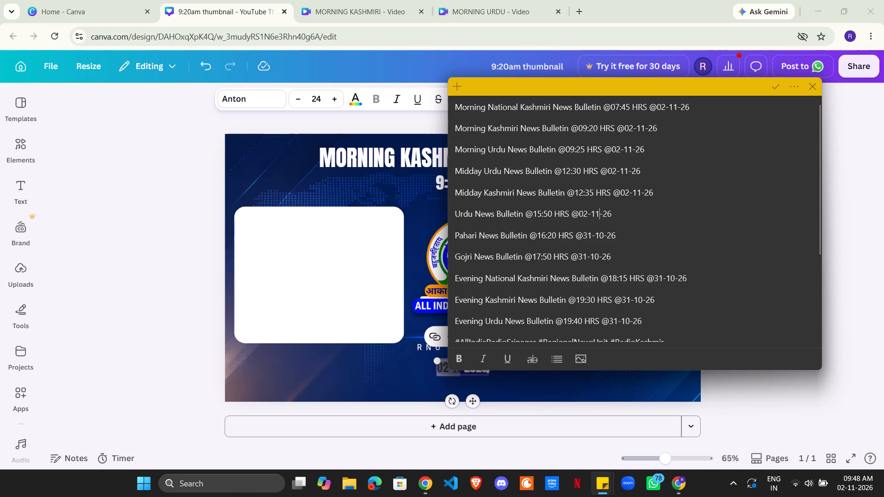
pyautogui.keyDown('ctrl'); pyautogui.moveTo(605, 237); pyautogui.dragTo(583, 234); pyautogui.keyUp('ctrl')
pyautogui.hotkey('ctrl', 'v')
pyautogui.keyDown('ctrl'); pyautogui.moveTo(599, 255); pyautogui.dragTo(579, 255); pyautogui.keyUp('ctrl')
pyautogui.hotkey('ctrl', 'v')
# Change the dates of the Evening National Kashmiri 18:15, Evening Kashmiri 19:30 and Evening Urdu 19:40 titles to 02-11-26.
pyautogui.keyDown('ctrl'); pyautogui.moveTo(674, 277); pyautogui.dragTo(655, 279); pyautogui.keyUp('ctrl')
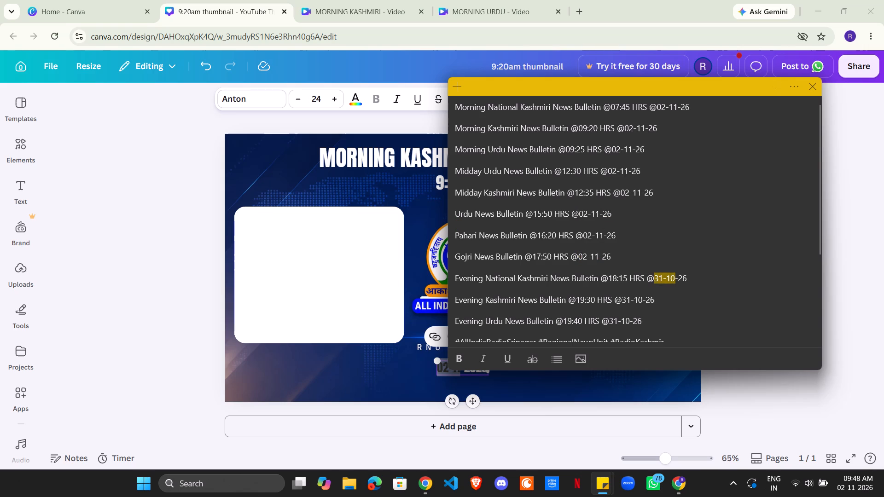
pyautogui.hotkey('ctrl', 'v')
pyautogui.keyDown('ctrl'); pyautogui.moveTo(643, 300); pyautogui.dragTo(641, 300); pyautogui.keyUp('ctrl')
pyautogui.keyDown('ctrl'); pyautogui.moveTo(641, 300); pyautogui.dragTo(622, 301); pyautogui.keyUp('ctrl')
pyautogui.hotkey('ctrl', 'v')
pyautogui.keyDown('ctrl'); pyautogui.moveTo(630, 324); pyautogui.dragTo(611, 324); pyautogui.keyUp('ctrl')
pyautogui.hotkey('ctrl', 'v')
pyautogui.scroll(-2, 637, 310)
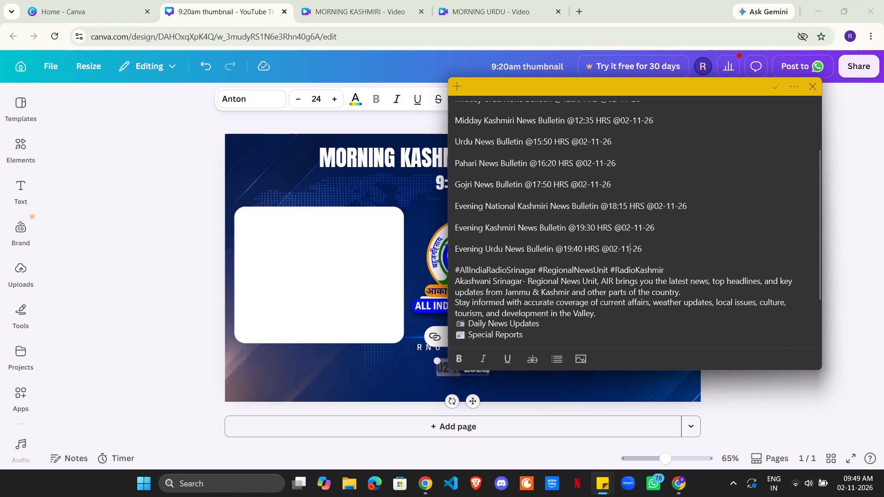
pyautogui.scroll(1, 639, 276)
pyautogui.scroll(1, 599, 200)
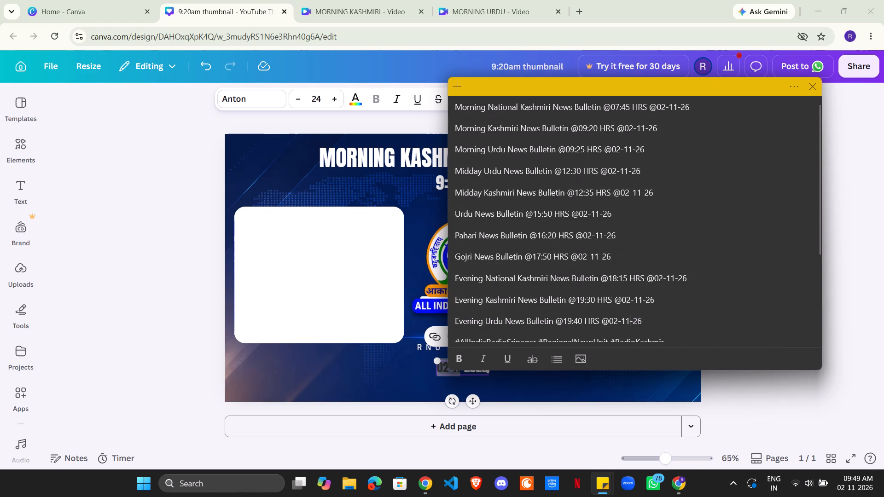
pyautogui.scroll(6, 631, 197)
pyautogui.moveTo(676, 128); pyautogui.dragTo(415, 127)
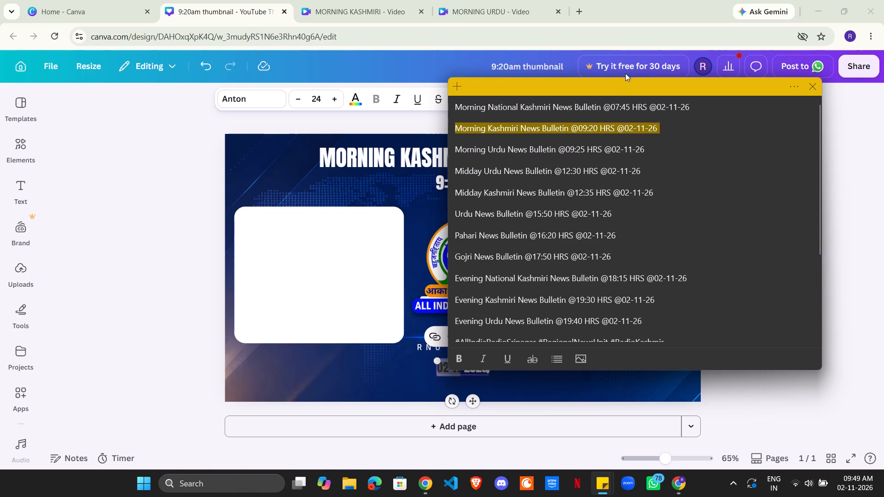
pyautogui.click(673, 10)
pyautogui.click(747, 324)
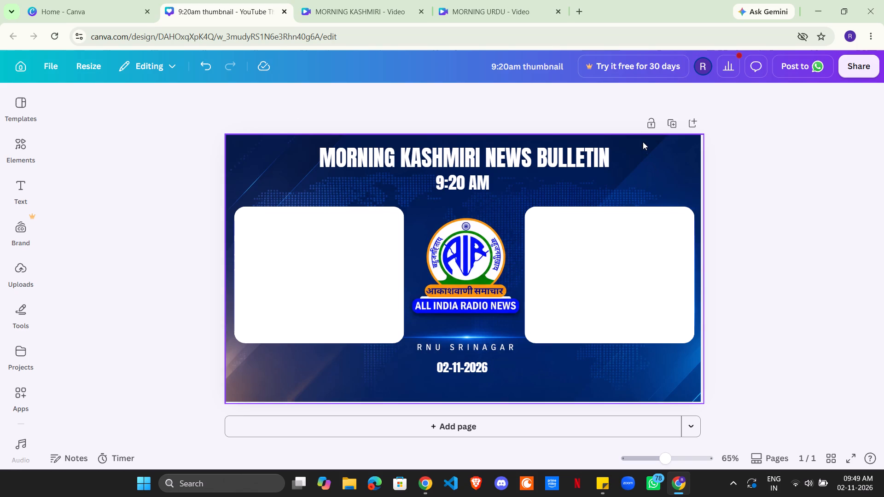
pyautogui.click(738, 158)
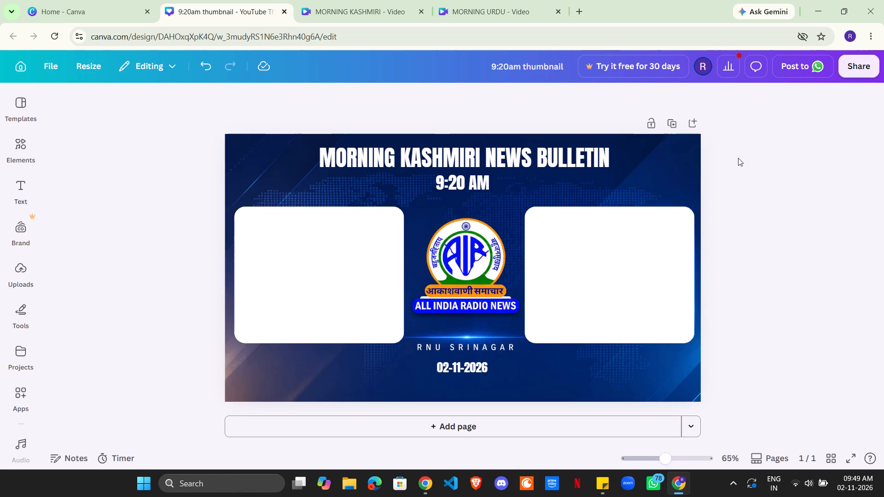
# Look over the recent designs and the 9:20am thumbnail, and switch to the open MORNING KASHMIRI video design.
pyautogui.click(779, 254)
pyautogui.click(120, 6)
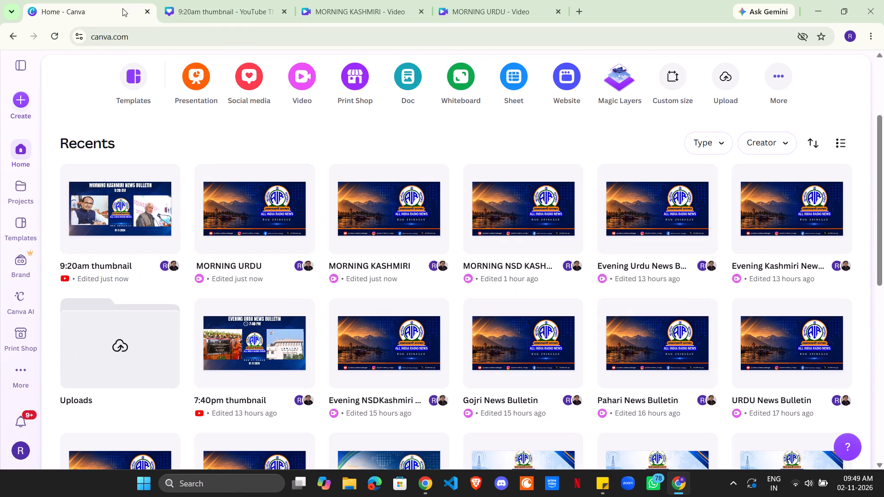
pyautogui.click(258, 0)
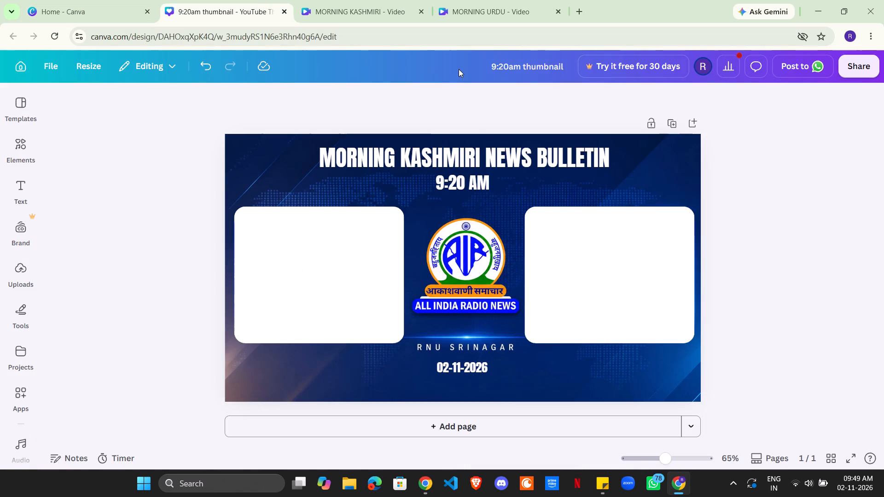
pyautogui.click(463, 35)
pyautogui.click(361, 0)
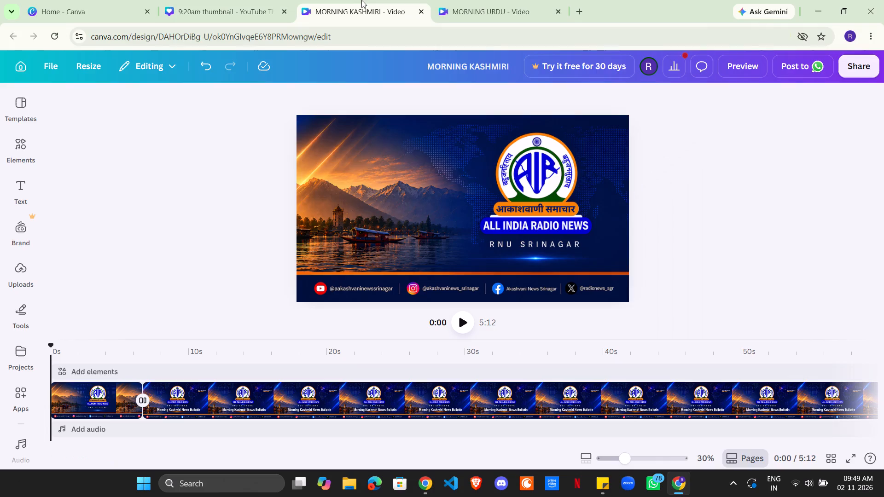
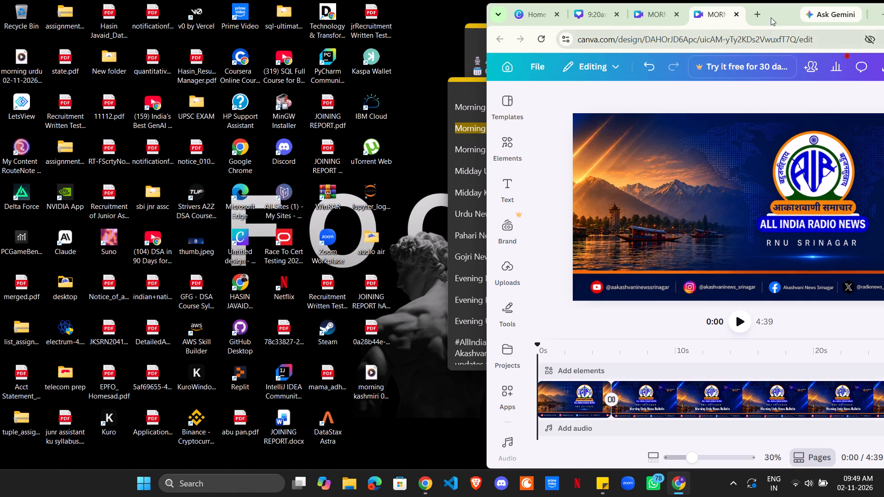
# In the maximized MORNING KASHMIRI video design, trim the opening intro clip to about 4 seconds.
pyautogui.moveTo(773, 12); pyautogui.dragTo(648, 0)
pyautogui.click(378, 0)
pyautogui.click(185, 242)
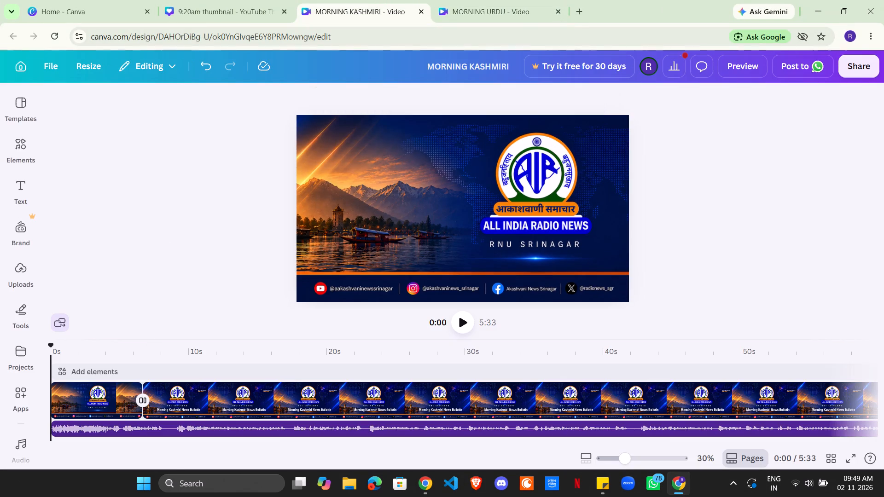
pyautogui.moveTo(134, 406); pyautogui.dragTo(104, 406)
# Play the Morning Kashmiri video from about the 3-second mark to check the cut from the intro clip to the bulletin clip.
pyautogui.click(96, 369)
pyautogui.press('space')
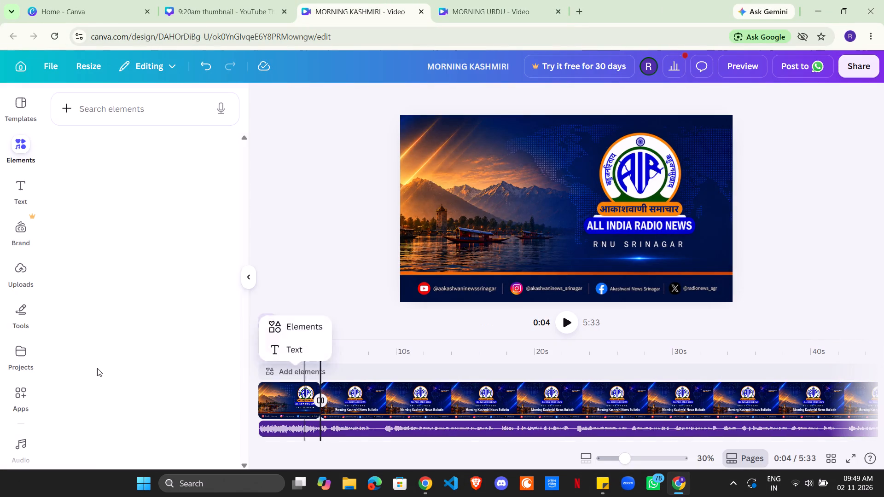
pyautogui.click(256, 282)
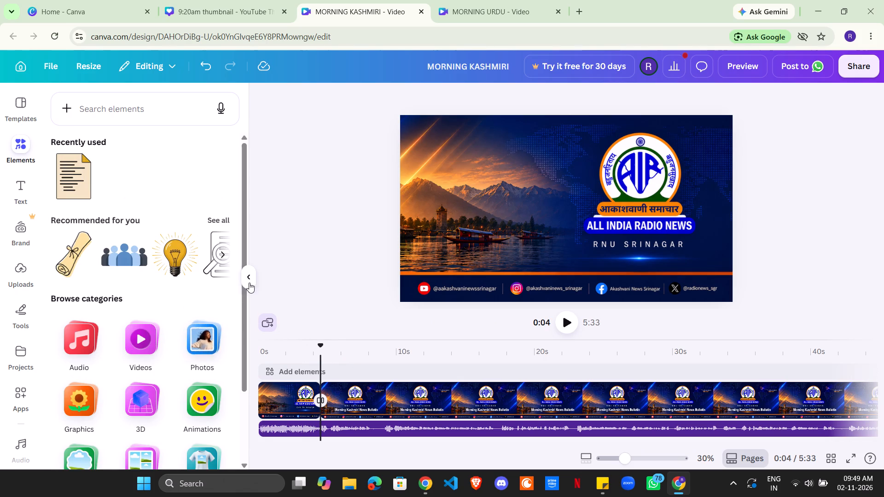
pyautogui.click(249, 282)
pyautogui.click(98, 355)
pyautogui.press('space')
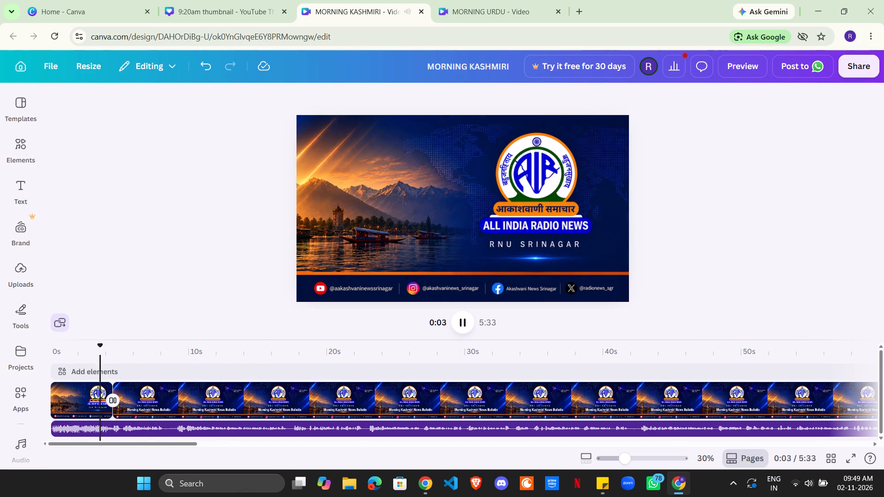
# Stop playback, extend the Morning Kashmiri bulletin page to about 5:24 and lengthen the Thank You page to 9.2 s, matching the audio's end.
pyautogui.press('space')
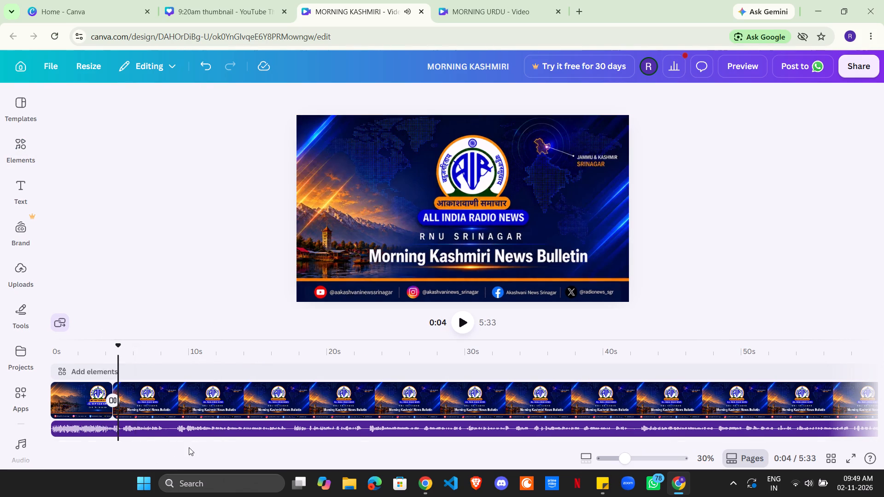
pyautogui.click(189, 447)
pyautogui.moveTo(192, 442); pyautogui.dragTo(883, 453)
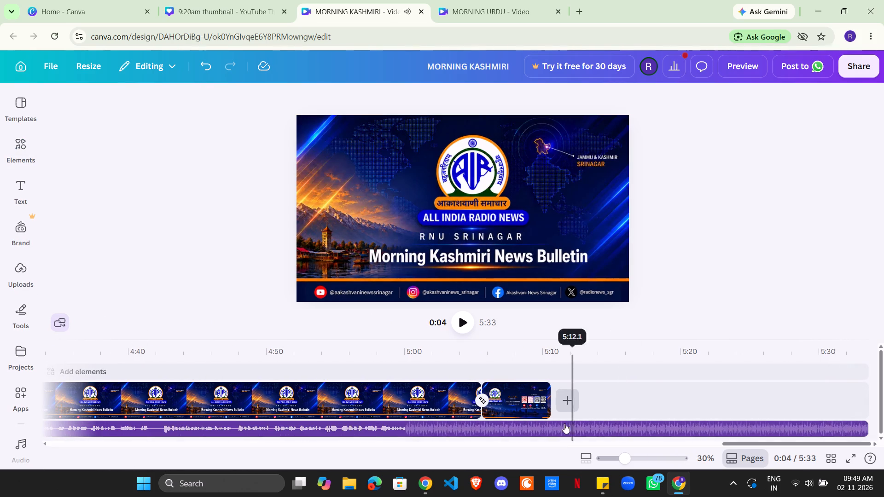
pyautogui.moveTo(470, 404); pyautogui.dragTo(677, 477)
pyautogui.moveTo(804, 406); pyautogui.dragTo(754, 455)
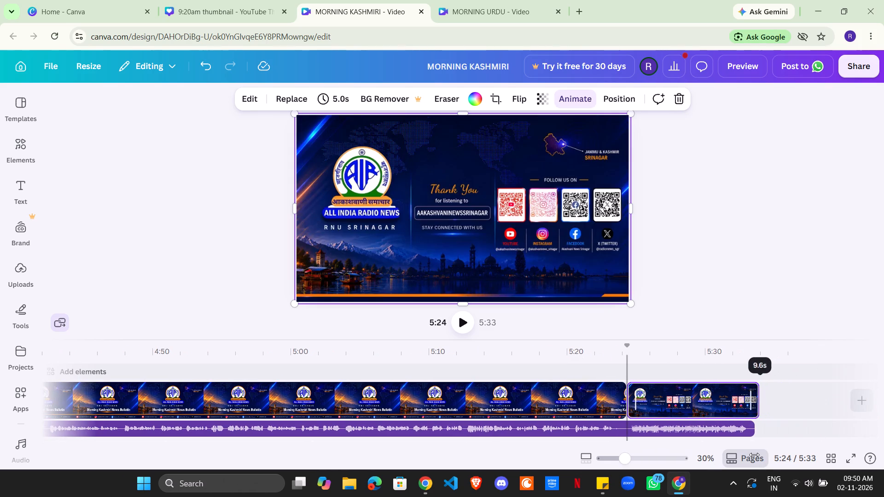
pyautogui.moveTo(754, 455); pyautogui.dragTo(750, 455)
# In the MORNING URDU video, lengthen the opening All India Radio News page to 9.2 s.
pyautogui.click(518, 0)
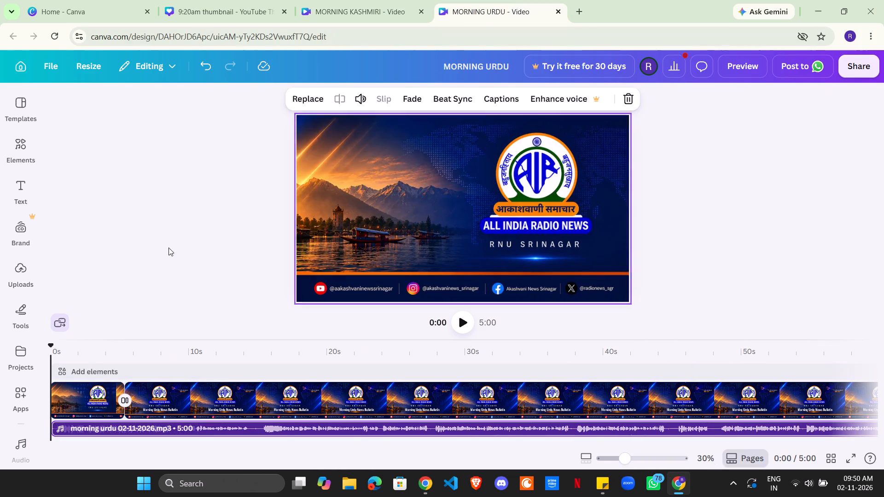
pyautogui.click(119, 319)
pyautogui.moveTo(119, 410); pyautogui.dragTo(173, 435)
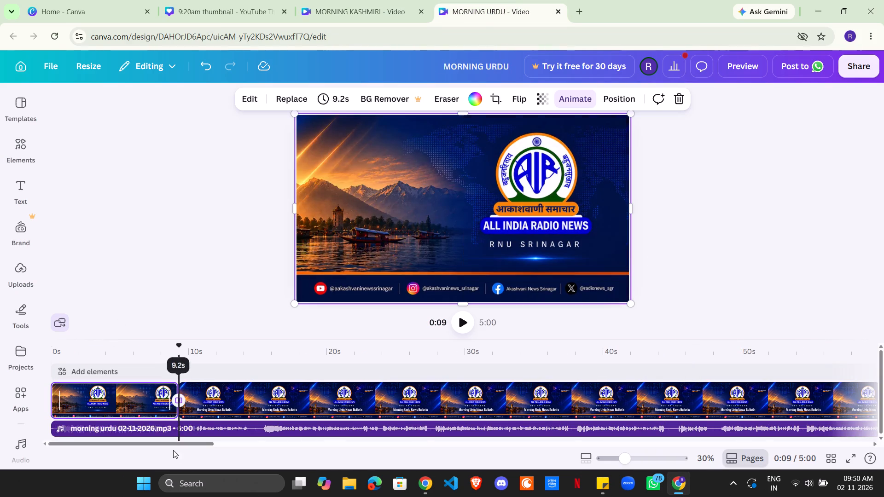
# Extend the Morning Urdu bulletin page to 4:41 and set the closing Thank You page to 9.0 s, ending with the audio.
pyautogui.moveTo(177, 444); pyautogui.dragTo(883, 450)
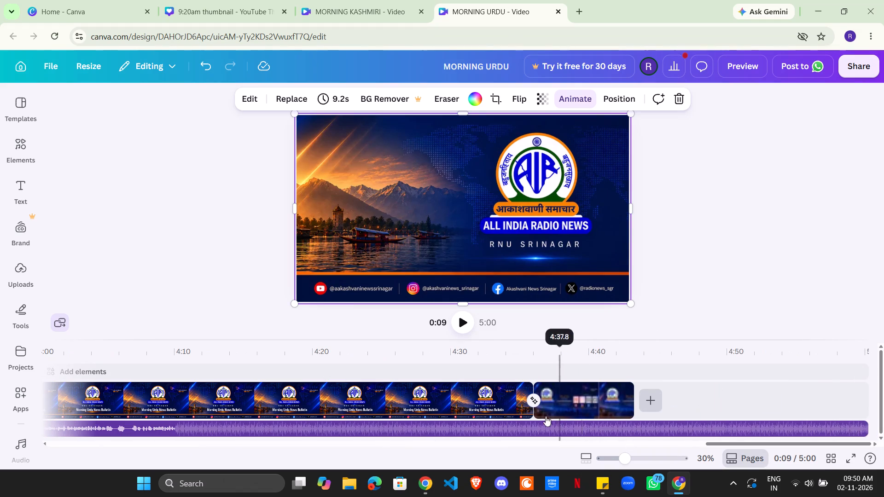
pyautogui.moveTo(524, 404); pyautogui.dragTo(733, 453)
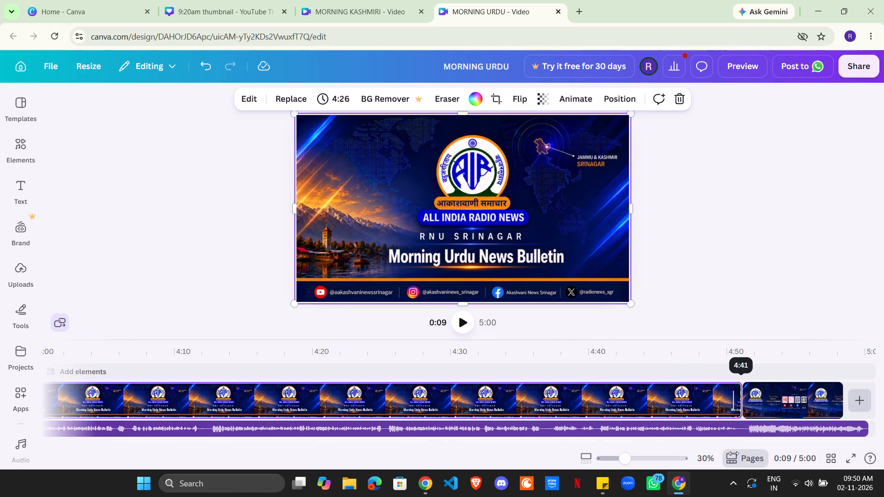
pyautogui.moveTo(733, 453); pyautogui.dragTo(735, 454)
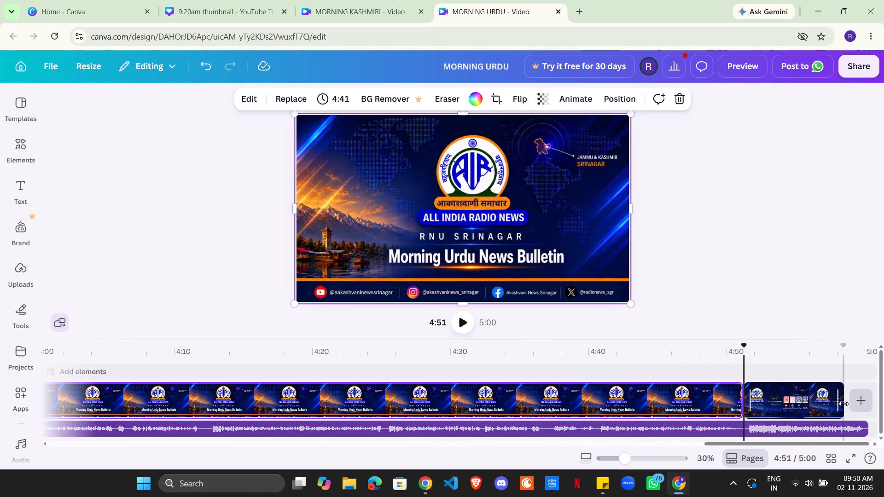
pyautogui.moveTo(839, 403); pyautogui.dragTo(740, 445)
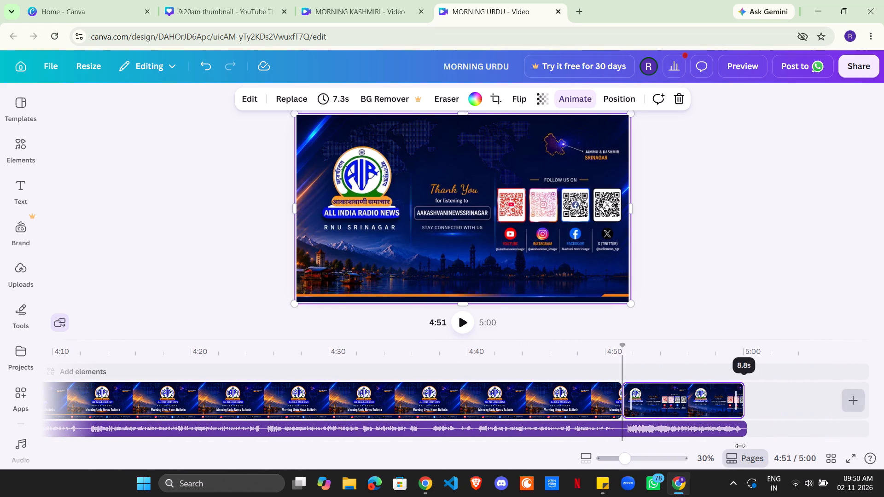
pyautogui.moveTo(740, 445); pyautogui.dragTo(742, 445)
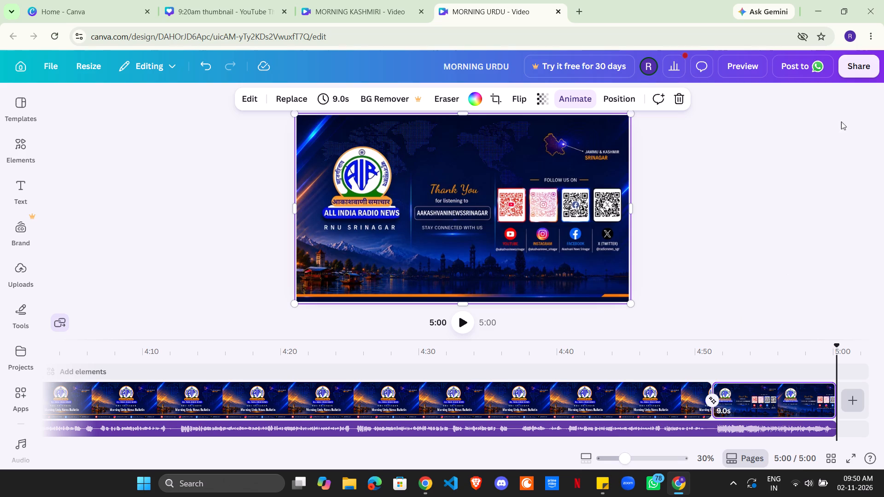
# Return to the MORNING KASHMIRI video and download it as an MP4 at 1080p.
pyautogui.click(875, 78)
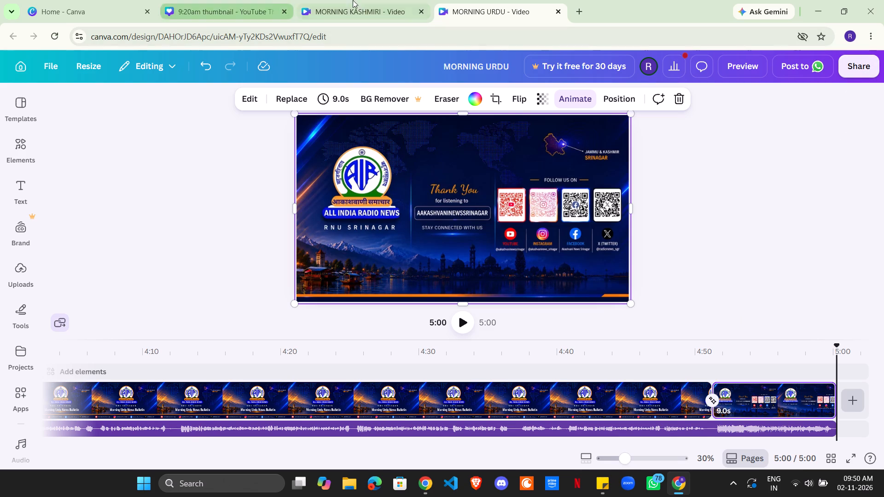
pyautogui.click(356, 0)
pyautogui.click(869, 64)
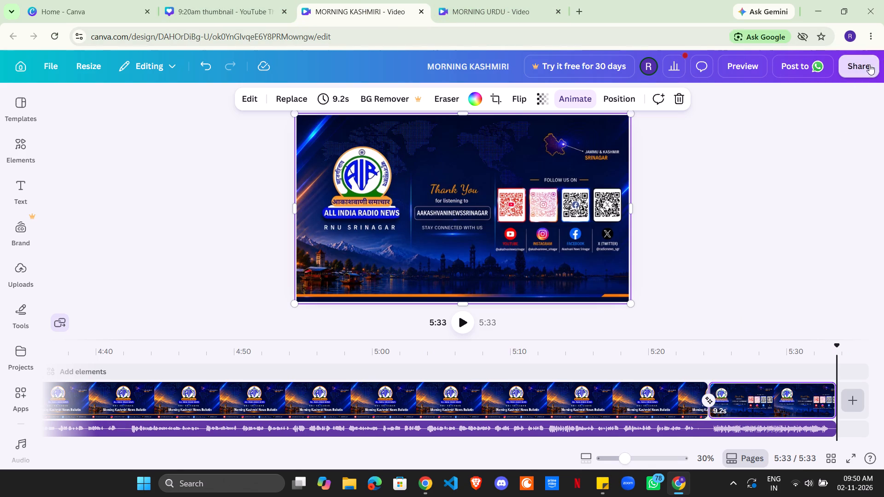
pyautogui.click(674, 347)
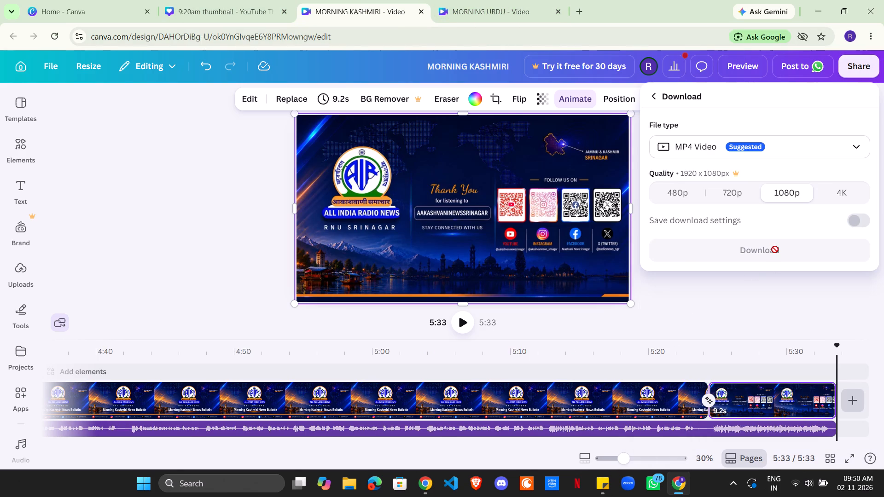
pyautogui.click(747, 252)
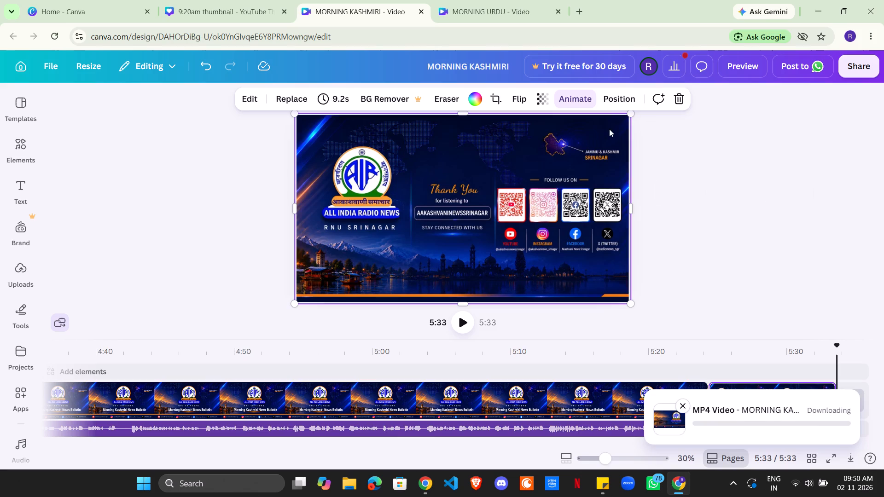
# Switch to the MORNING URDU video and download it as an MP4 at 1080p.
pyautogui.click(504, 0)
pyautogui.click(850, 60)
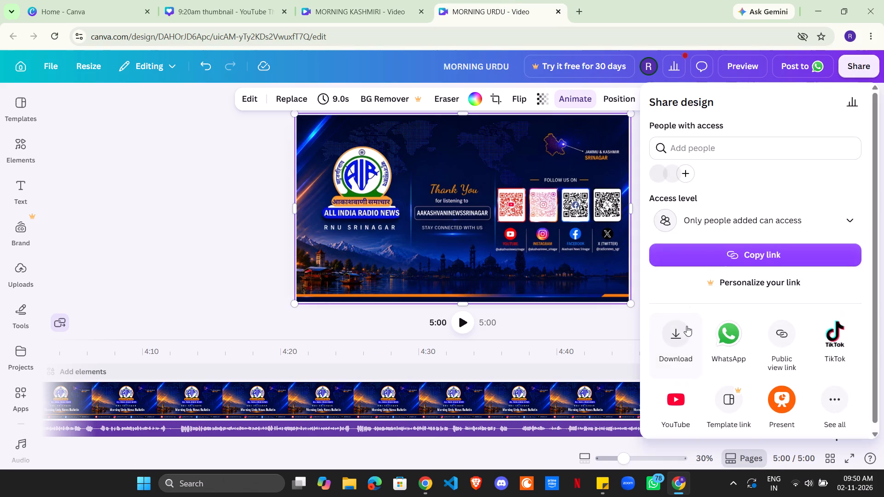
pyautogui.click(686, 326)
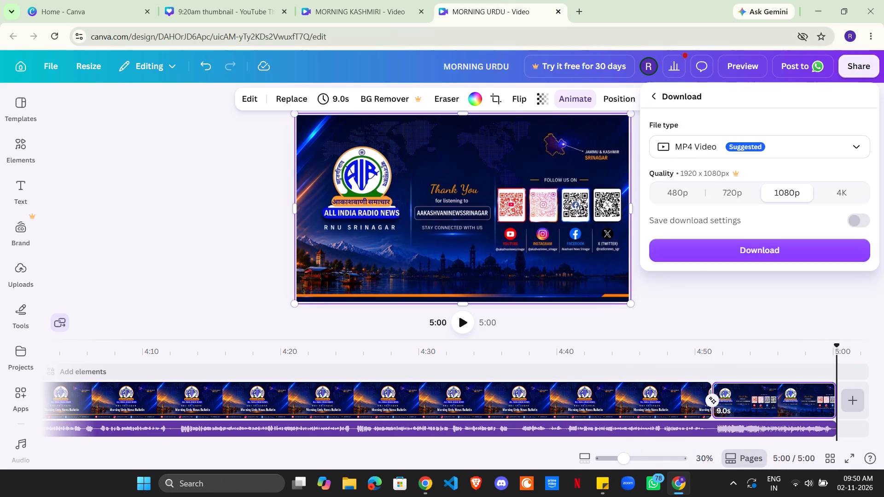
pyautogui.click(375, 0)
pyautogui.click(499, 0)
pyautogui.click(770, 248)
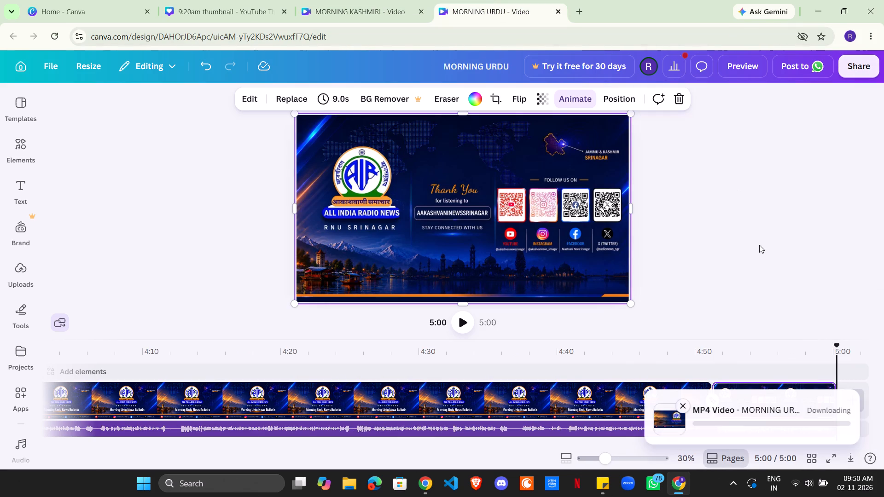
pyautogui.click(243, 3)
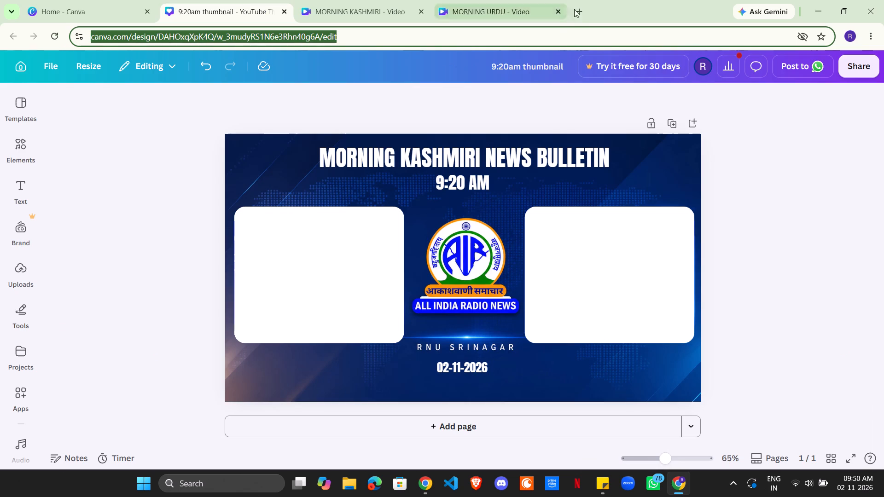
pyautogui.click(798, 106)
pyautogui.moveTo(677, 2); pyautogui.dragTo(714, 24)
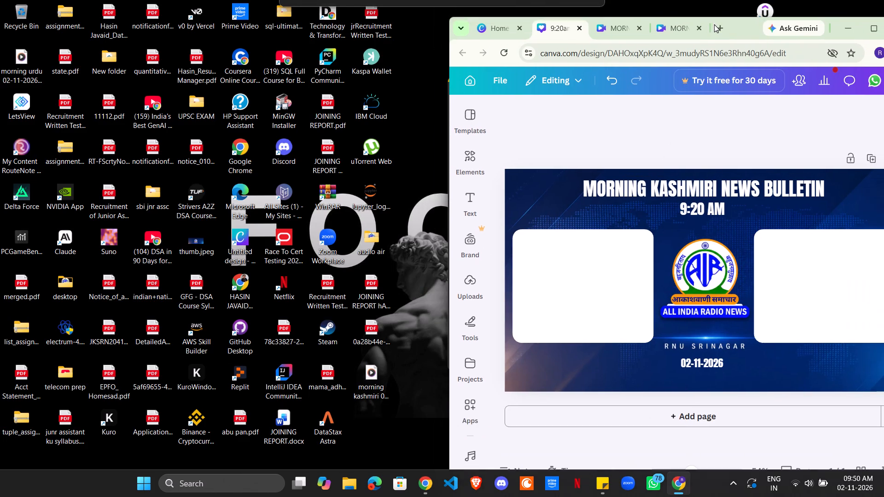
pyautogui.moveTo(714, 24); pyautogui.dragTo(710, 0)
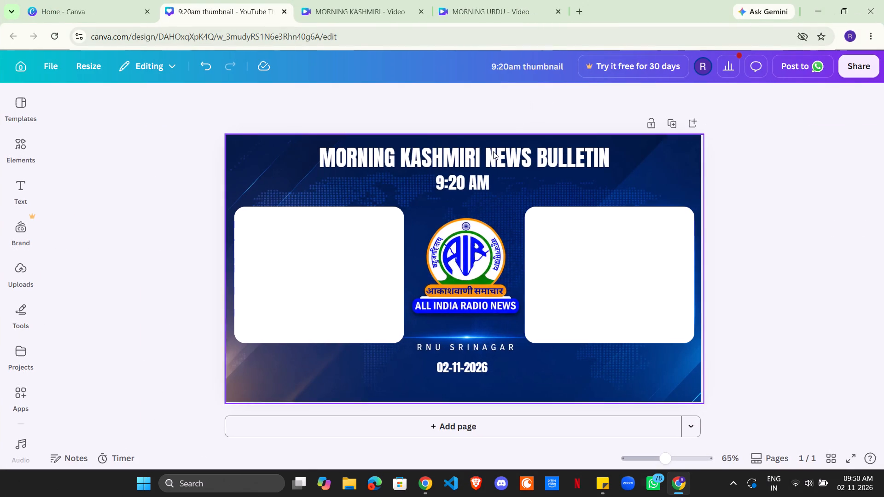
# Open a new browser tab alongside the thumbnail and bulletin video designs.
pyautogui.click(581, 6)
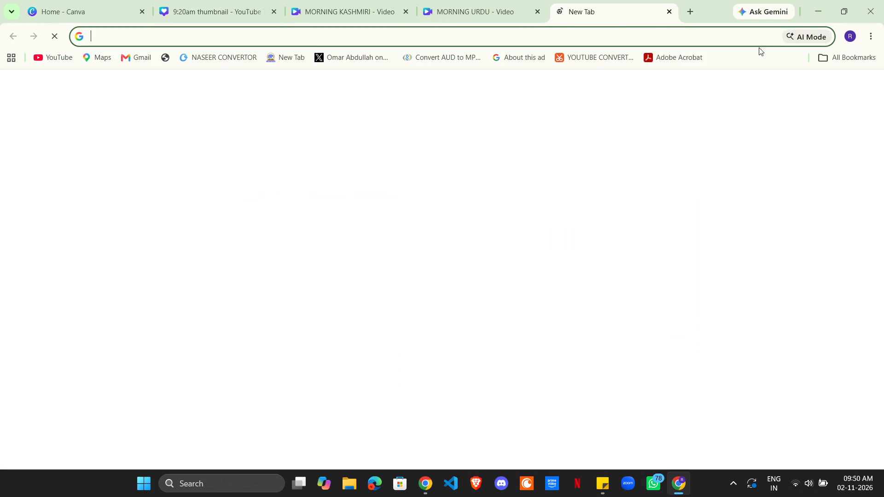
pyautogui.click(815, 57)
pyautogui.click(605, 161)
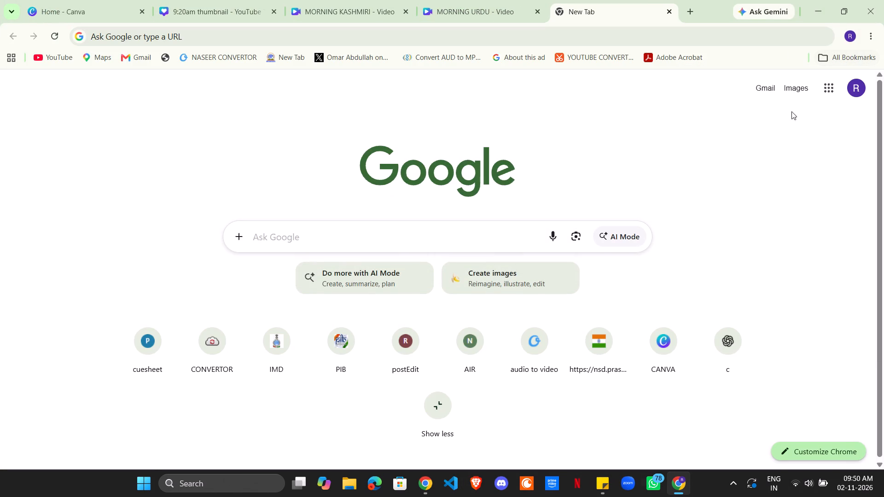
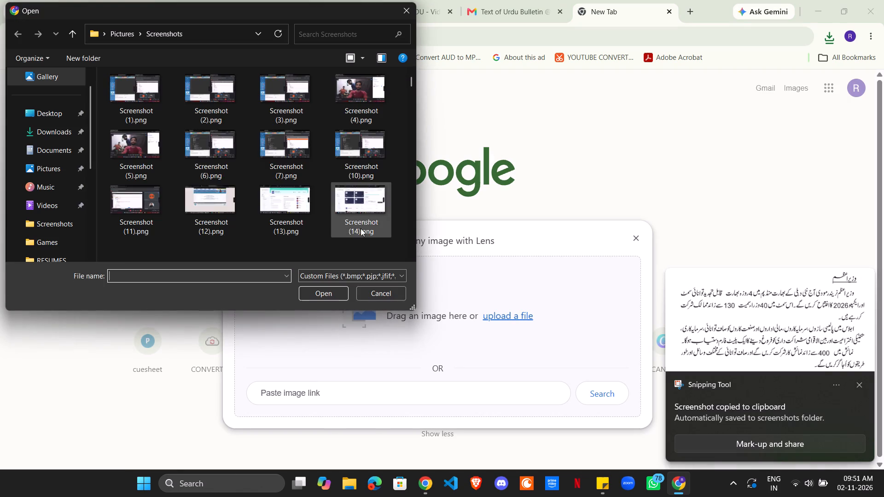
# Search Google Lens with the newest Urdu bulletin screenshot from the Screenshots folder.
pyautogui.moveTo(413, 81); pyautogui.dragTo(420, 241)
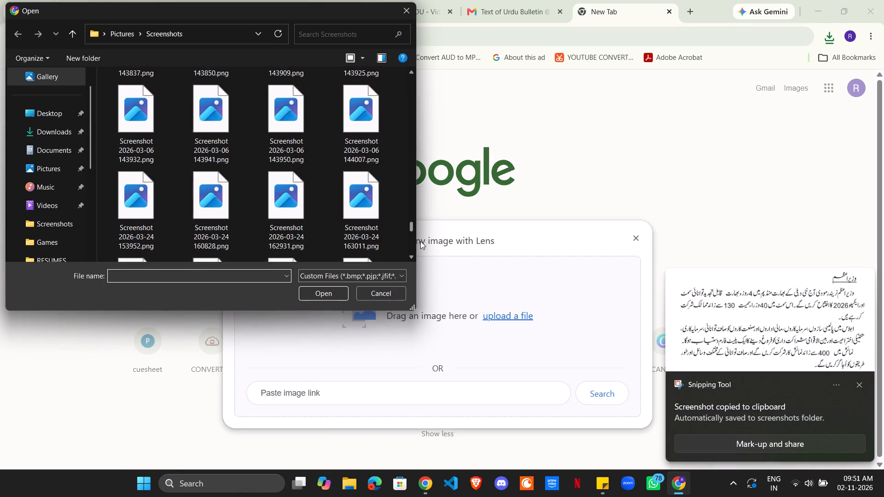
pyautogui.moveTo(420, 241); pyautogui.dragTo(413, 271)
pyautogui.click(368, 214)
pyautogui.click(328, 287)
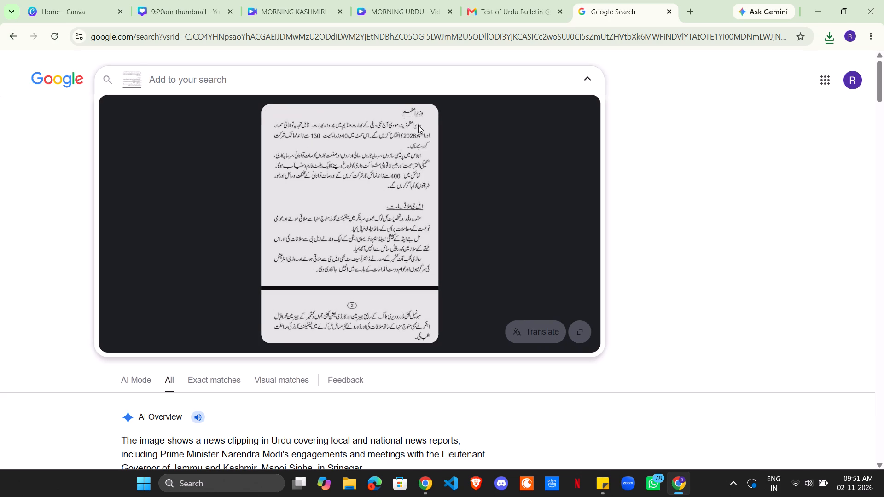
# Copy the Prime Minister news item's Urdu text from the image and translate it to English in a new Google translate tab.
pyautogui.moveTo(424, 112); pyautogui.dragTo(414, 139)
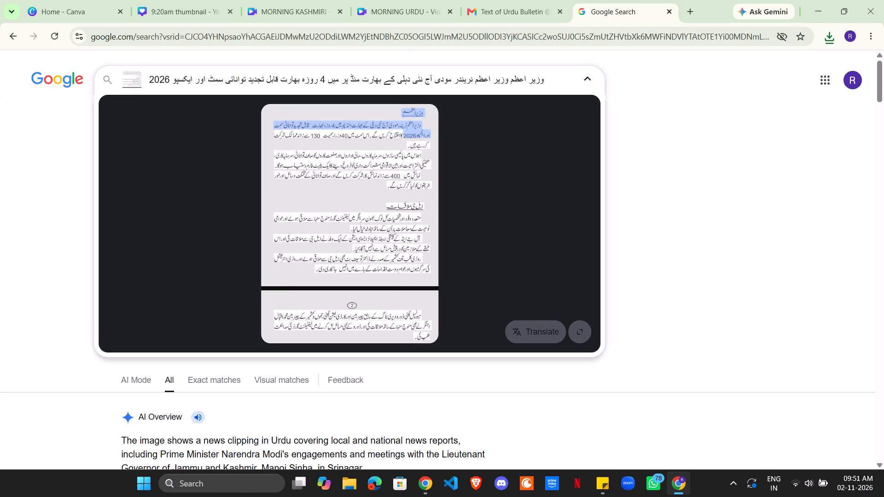
pyautogui.moveTo(414, 139); pyautogui.dragTo(389, 186)
pyautogui.hotkey('ctrl', 'c')
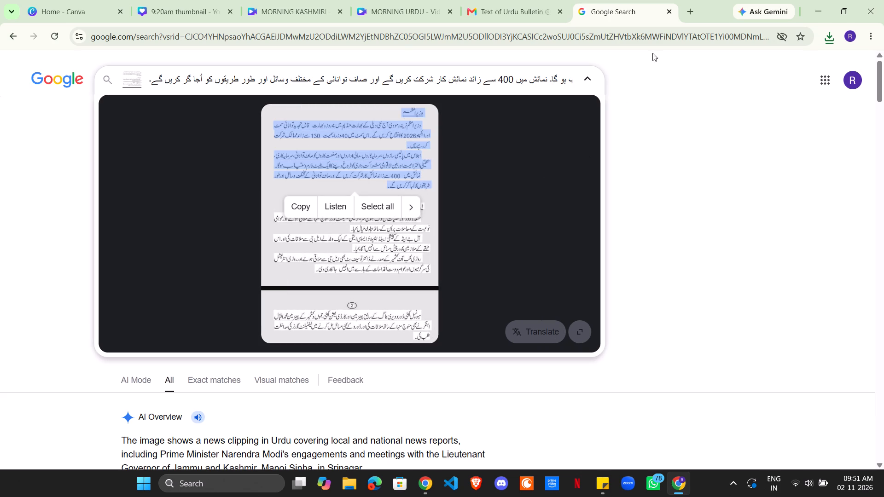
pyautogui.click(690, 9)
pyautogui.write('tra')
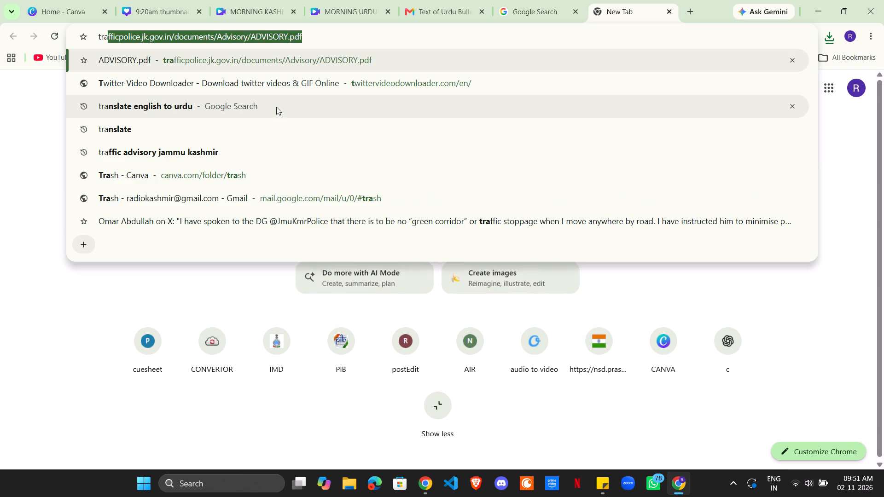
pyautogui.click(146, 102)
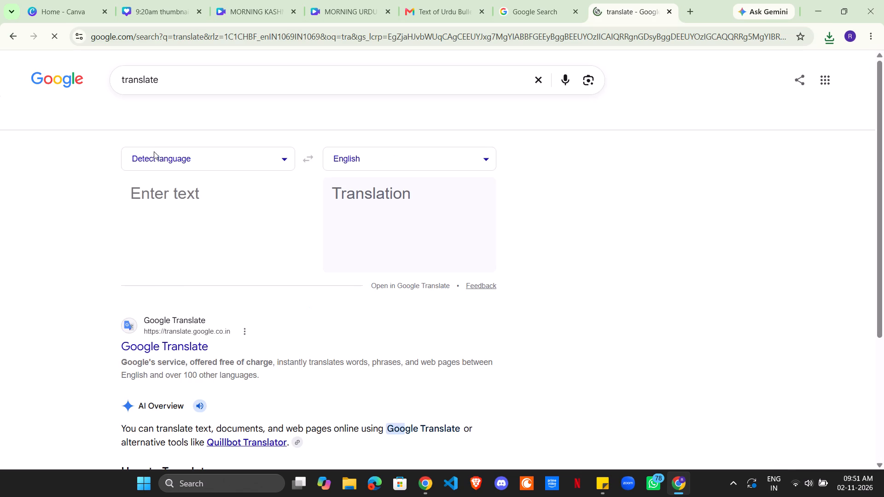
pyautogui.keyDown('ctrl'); pyautogui.click(171, 198); pyautogui.keyUp('ctrl')
pyautogui.hotkey('ctrl', 'v')
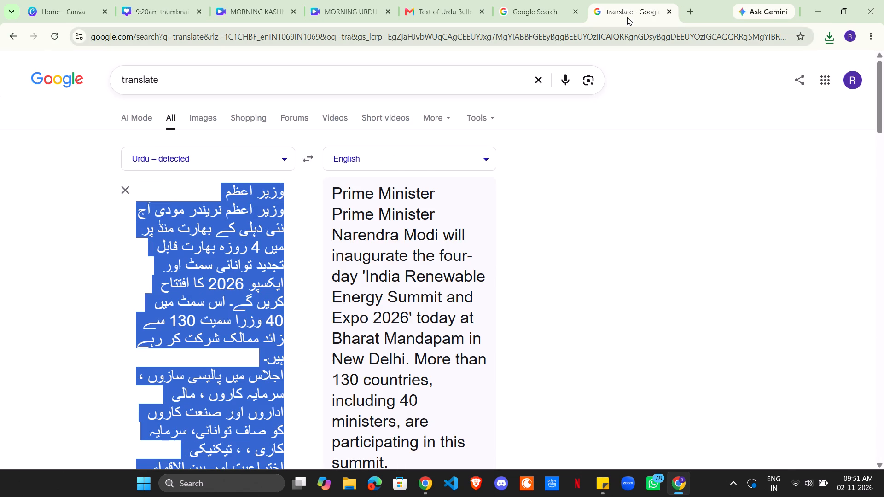
# Duplicate the translate tab and translate the LG meetings item, copied from the bulletin image through its page 2 paragraph, into English.
pyautogui.rightClick(627, 17)
pyautogui.click(666, 123)
pyautogui.click(522, 0)
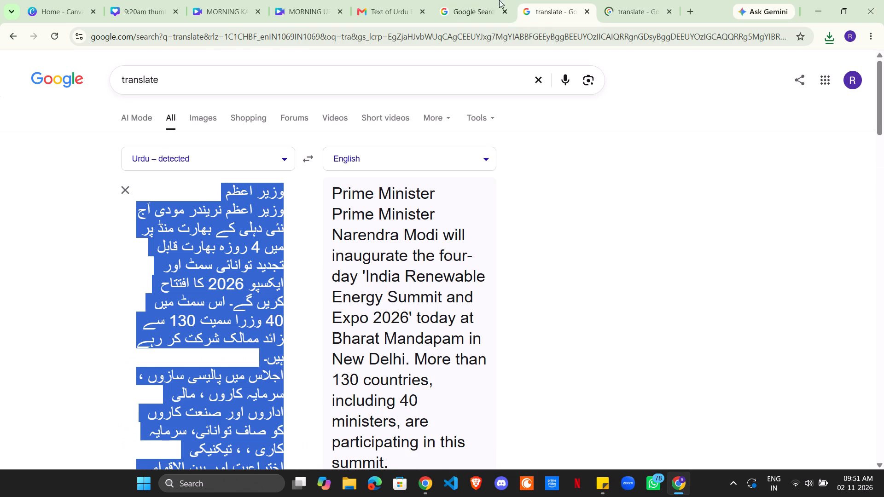
pyautogui.click(463, 0)
pyautogui.moveTo(423, 205); pyautogui.dragTo(419, 211)
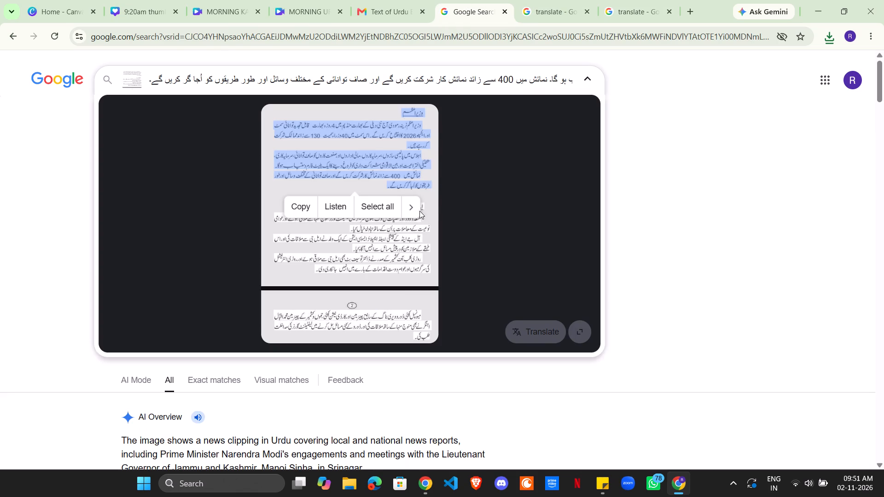
pyautogui.moveTo(419, 211); pyautogui.dragTo(404, 349)
pyautogui.hotkey('ctrl', 'c')
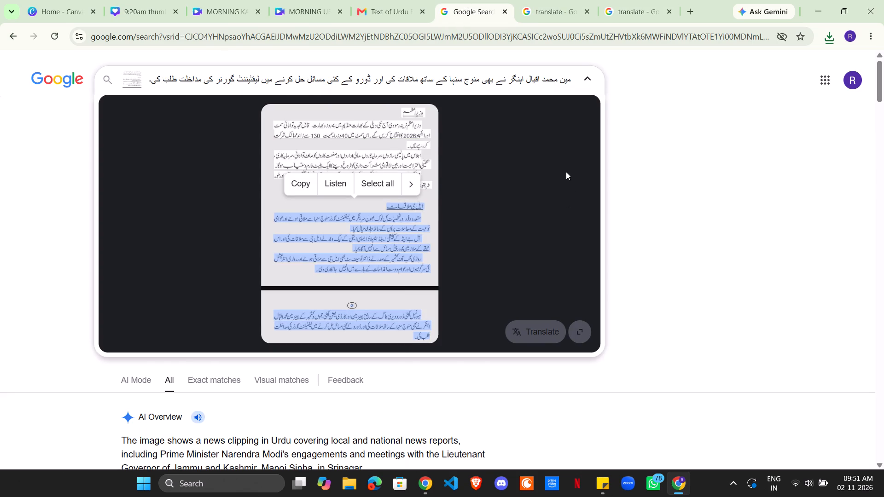
pyautogui.click(657, 0)
pyautogui.click(207, 223)
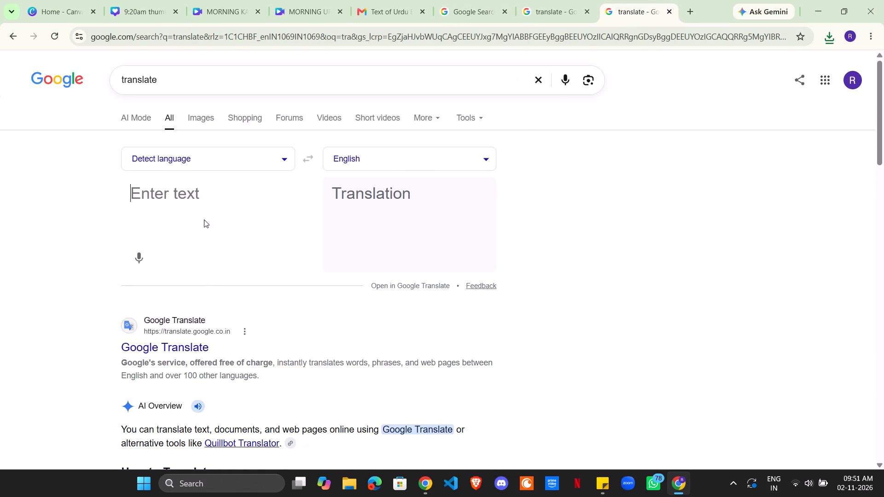
pyautogui.hotkey('ctrl', 'v')
pyautogui.scroll(-3, 235, 238)
pyautogui.scroll(-2, 239, 296)
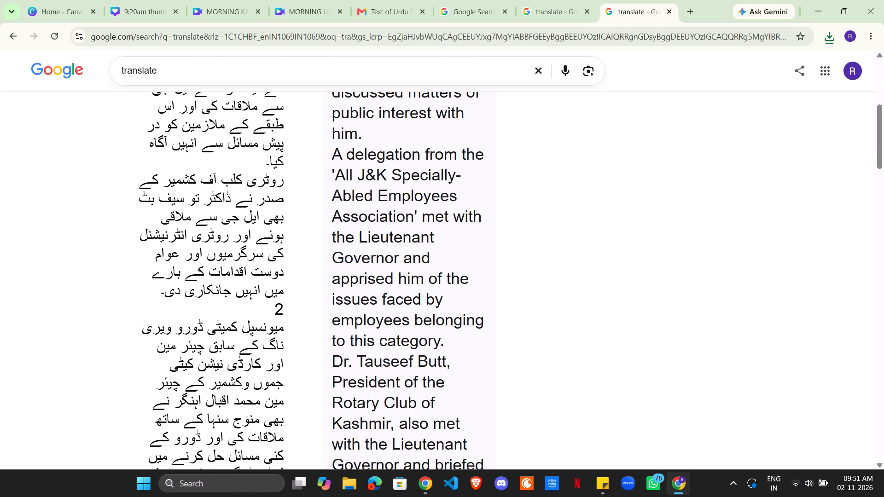
# Delete the stray page number 2 between the Rotary Club and Municipal Committee paragraphs in the Urdu source text.
pyautogui.moveTo(272, 313); pyautogui.dragTo(309, 319)
pyautogui.click(309, 319)
pyautogui.click(280, 311)
pyautogui.click(271, 311)
pyautogui.moveTo(273, 311); pyautogui.dragTo(285, 314)
pyautogui.press('BackSpace')
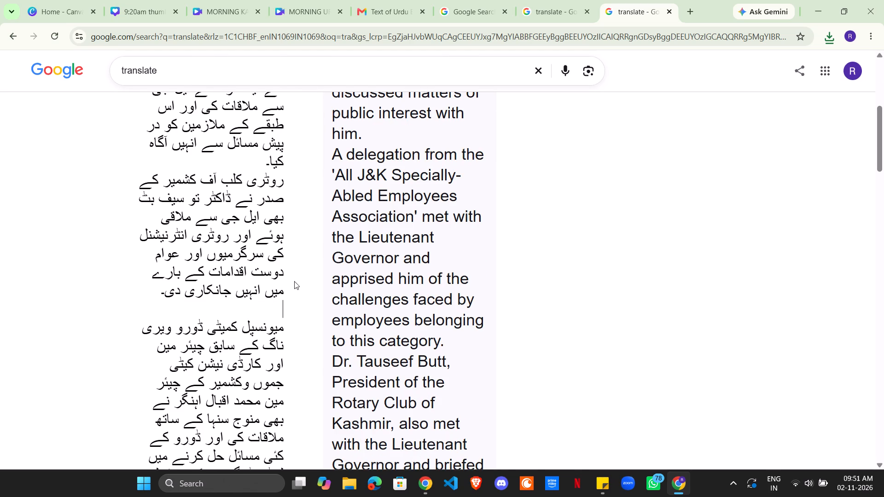
# In the Prime Minister item's translate tab, select the English translation from its last line up to the line below the heading.
pyautogui.click(551, 0)
pyautogui.scroll(-2, 514, 200)
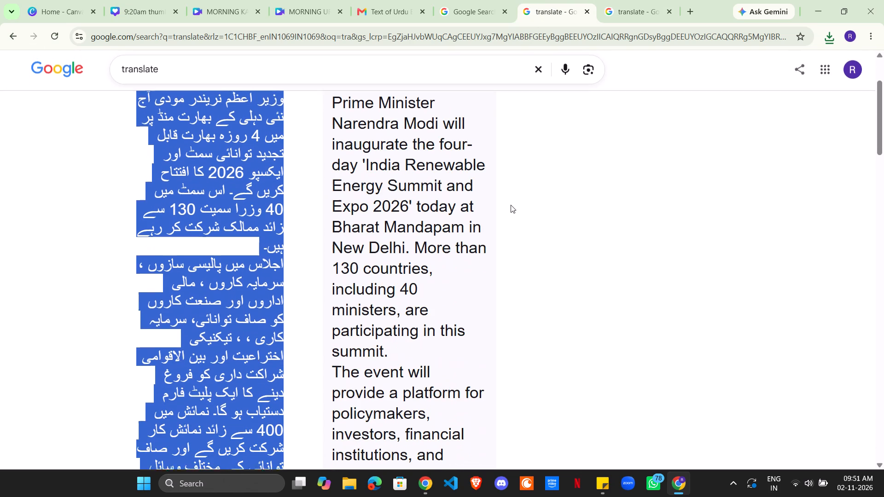
pyautogui.scroll(-7, 499, 202)
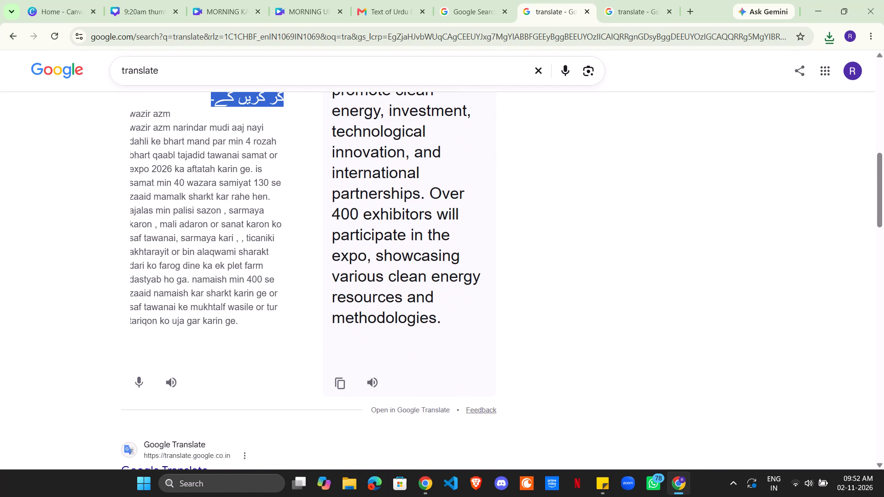
pyautogui.moveTo(448, 319); pyautogui.dragTo(356, 218)
pyautogui.scroll(7, 411, 262)
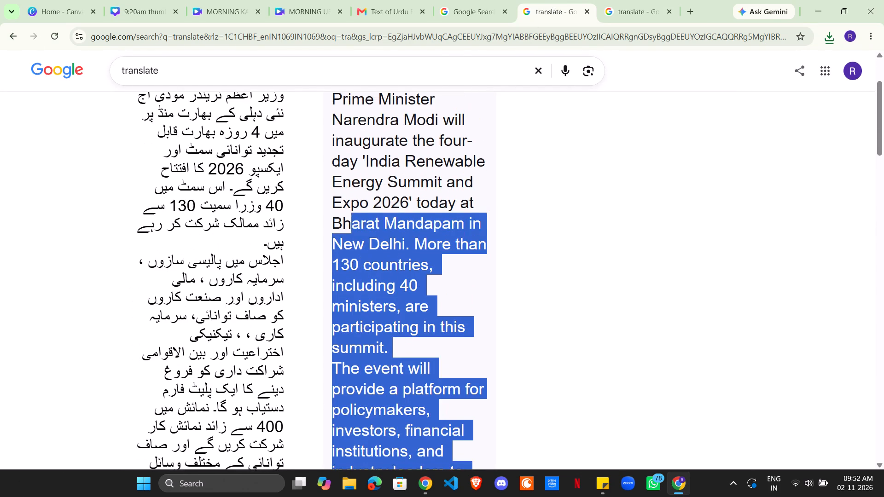
pyautogui.scroll(2, 356, 218)
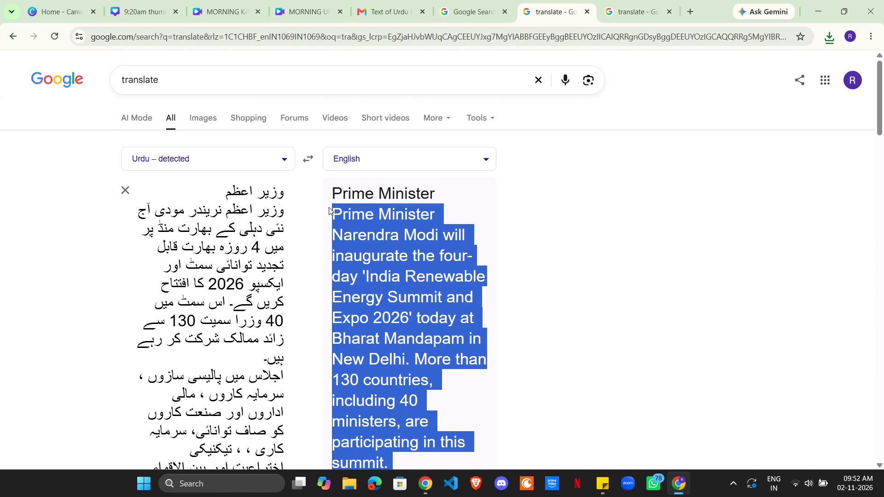
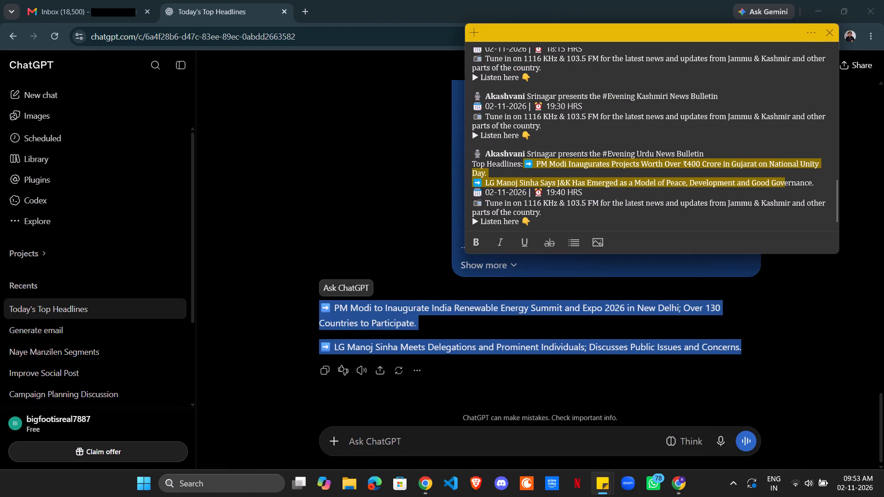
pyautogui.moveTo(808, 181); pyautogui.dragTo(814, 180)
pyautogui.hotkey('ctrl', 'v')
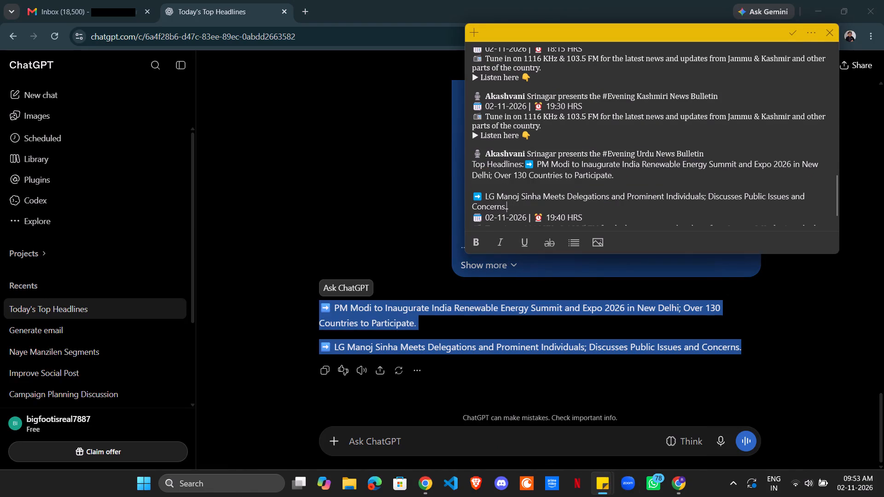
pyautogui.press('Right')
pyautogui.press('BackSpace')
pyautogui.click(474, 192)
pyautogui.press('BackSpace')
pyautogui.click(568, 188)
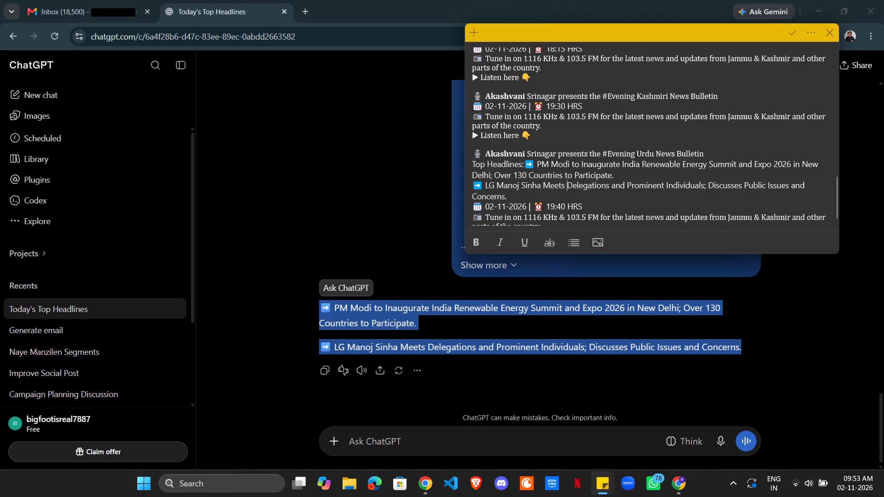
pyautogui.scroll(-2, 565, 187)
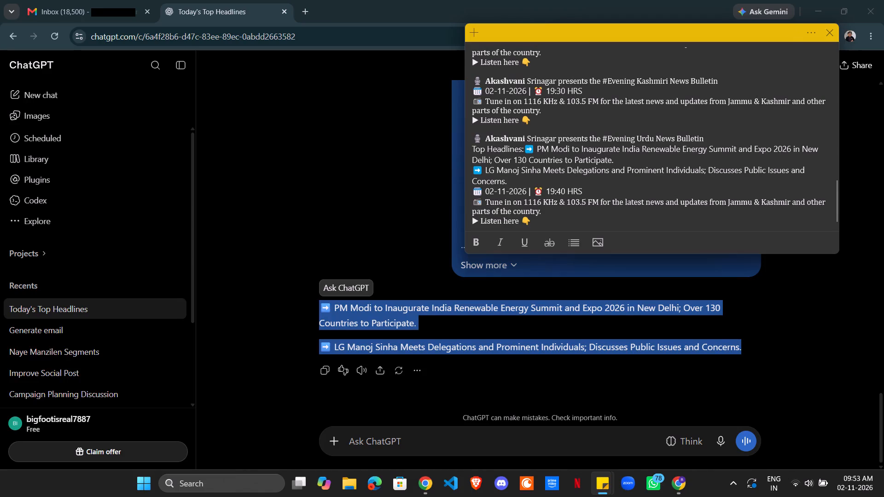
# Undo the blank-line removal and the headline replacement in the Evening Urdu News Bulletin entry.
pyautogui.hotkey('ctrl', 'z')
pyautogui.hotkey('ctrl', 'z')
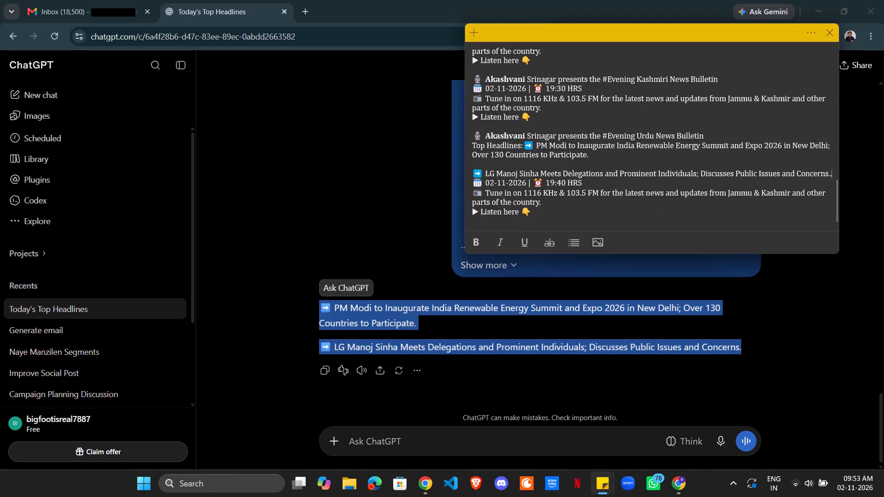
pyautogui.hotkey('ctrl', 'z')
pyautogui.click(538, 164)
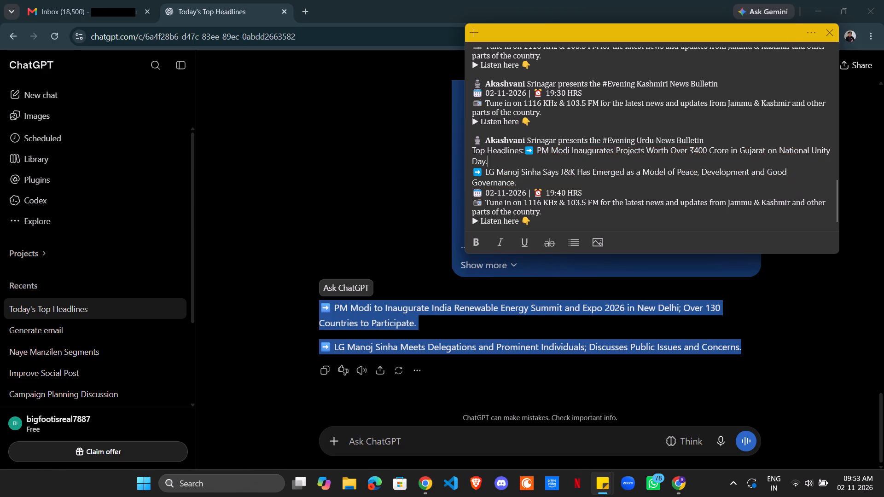
# In the sticky note, replace the Morning Kashmiri News Bulletin's two headlines with the copied ones and remove the blank line between them.
pyautogui.scroll(20, 583, 185)
pyautogui.scroll(5, 583, 185)
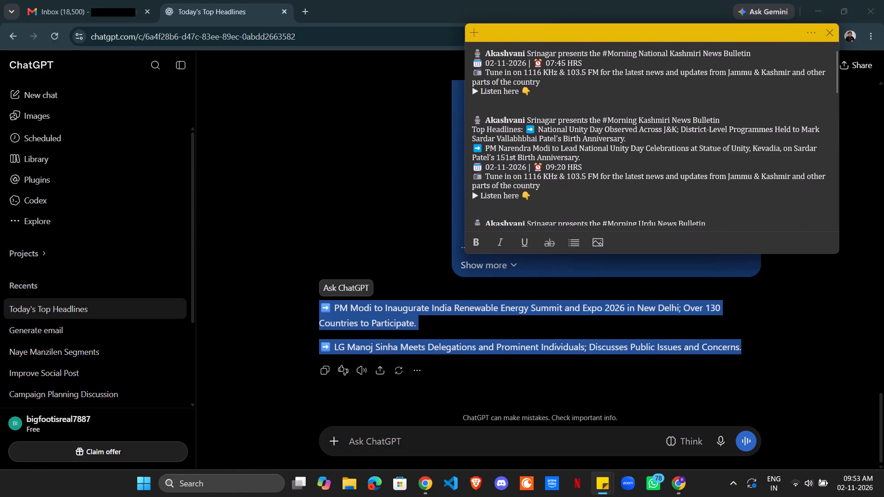
pyautogui.click(524, 127)
pyautogui.click(527, 127)
pyautogui.moveTo(524, 127); pyautogui.dragTo(580, 160)
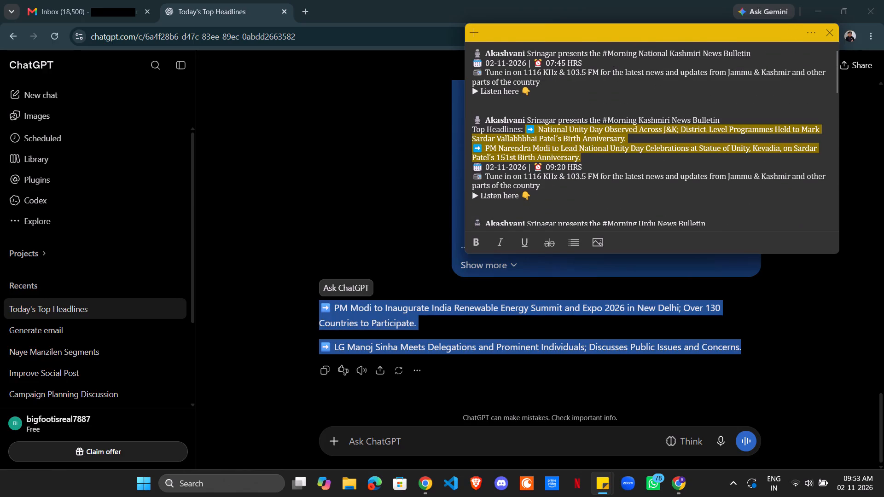
pyautogui.moveTo(580, 160); pyautogui.dragTo(583, 159)
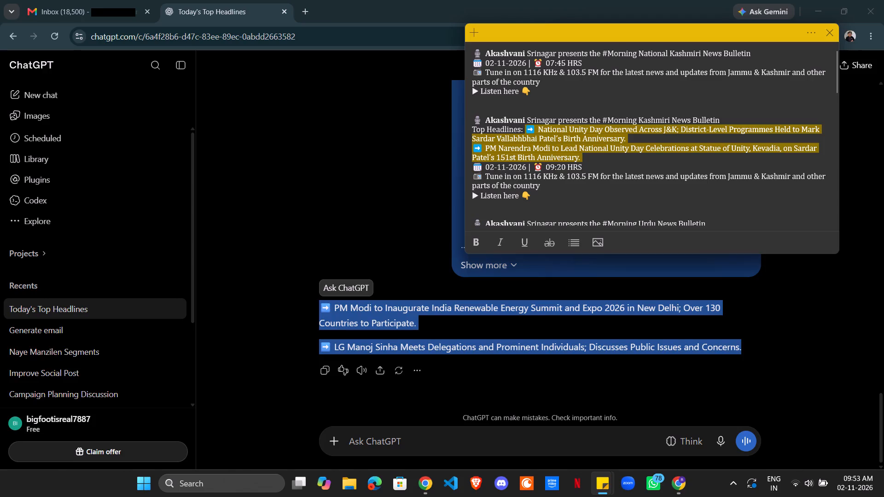
pyautogui.moveTo(583, 159); pyautogui.dragTo(578, 157)
pyautogui.hotkey('ctrl', 'v')
pyautogui.press('BackSpace')
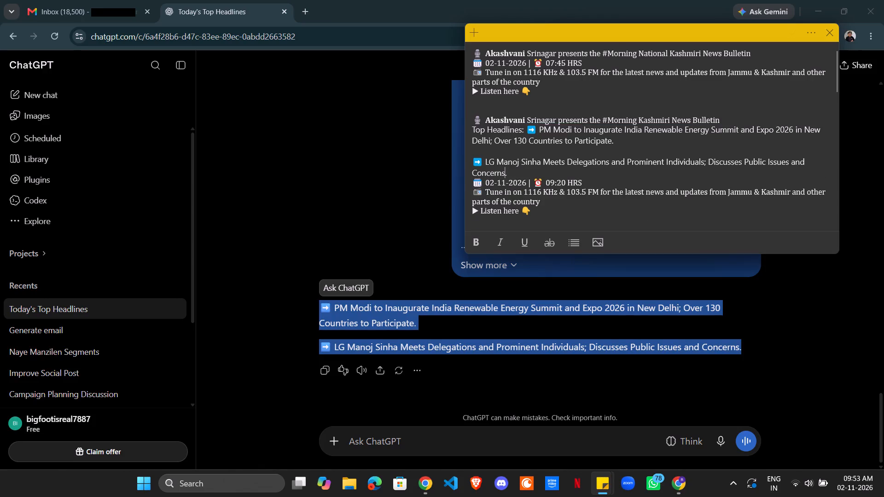
pyautogui.click(475, 158)
pyautogui.press('BackSpace')
pyautogui.click(549, 157)
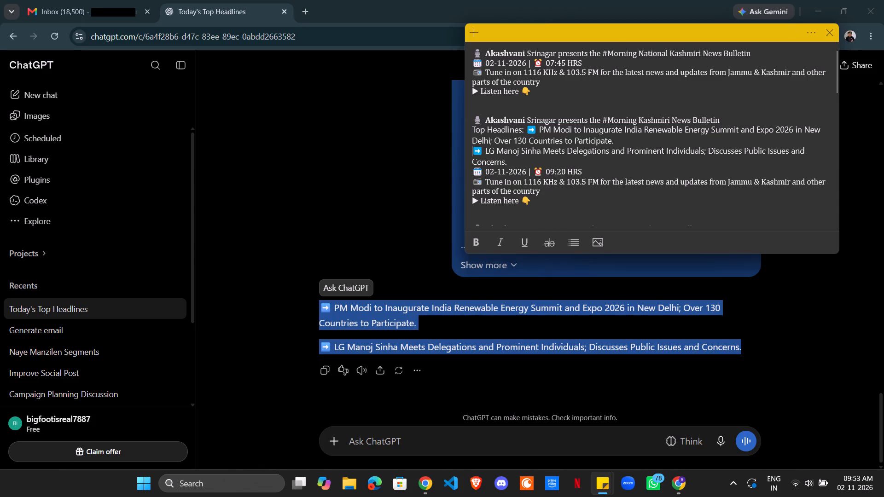
# Copy the PM Modi India Renewable Energy Summit and Expo 2026 headline from the Morning Kashmiri entry, without its arrow.
pyautogui.moveTo(629, 143); pyautogui.dragTo(539, 132)
pyautogui.hotkey('ctrl', 'c')
# Switch to the Chrome window with the bulletin materials and close the Google translate search tabs.
pyautogui.click(674, 496)
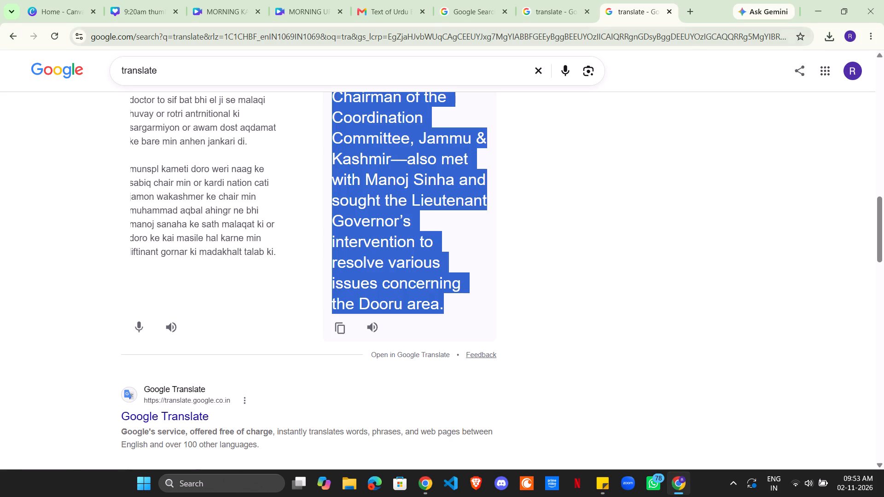
pyautogui.click(592, 10)
pyautogui.click(587, 9)
pyautogui.click(587, 9)
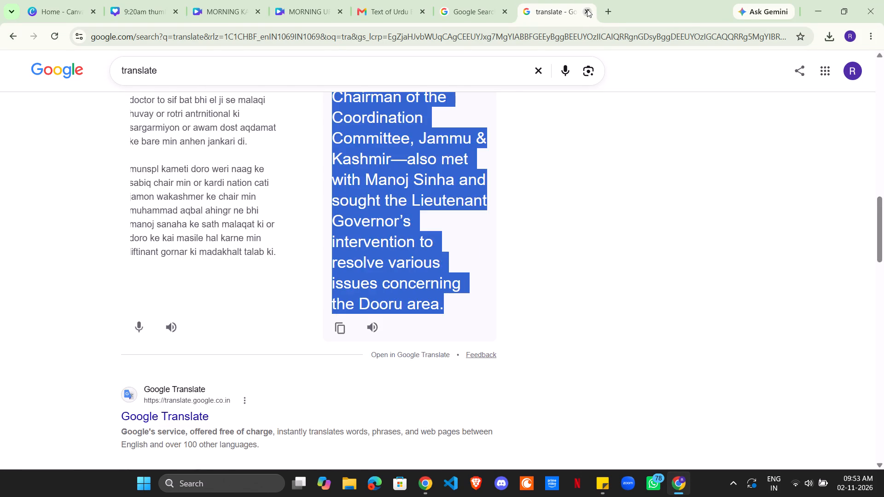
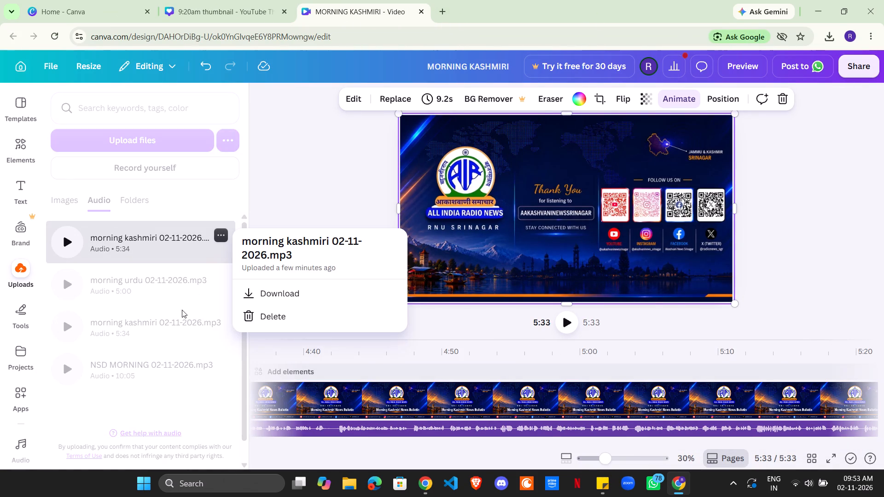
# Delete the duplicate morning kashmiri 02-11-2026.mp3 and the morning urdu 02-11-2026.mp3 files from the uploaded audio.
pyautogui.click(259, 330)
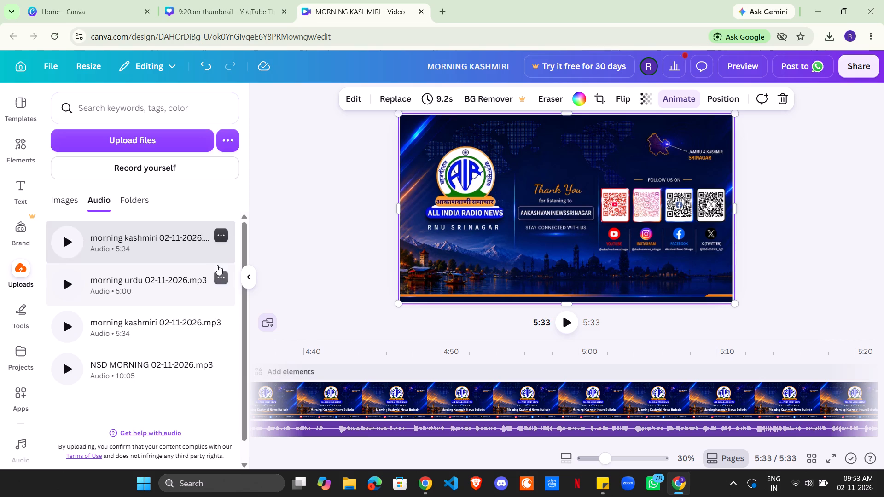
pyautogui.click(223, 236)
pyautogui.click(266, 332)
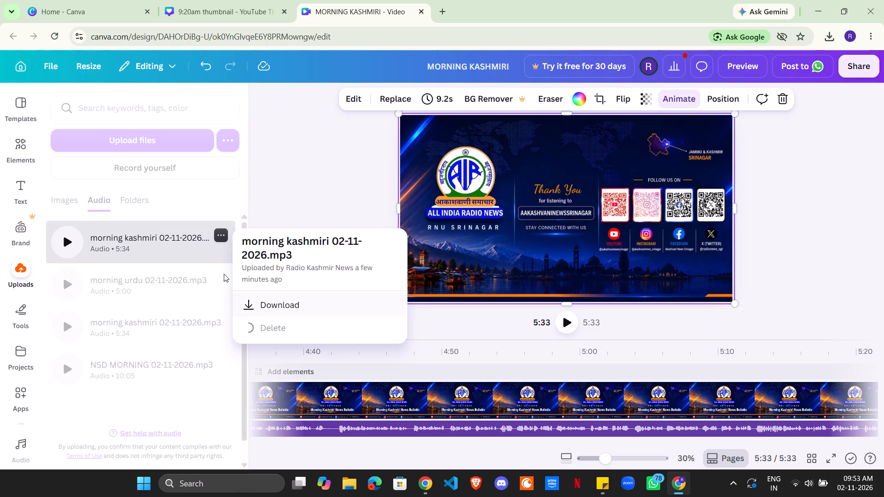
pyautogui.click(221, 233)
pyautogui.click(274, 329)
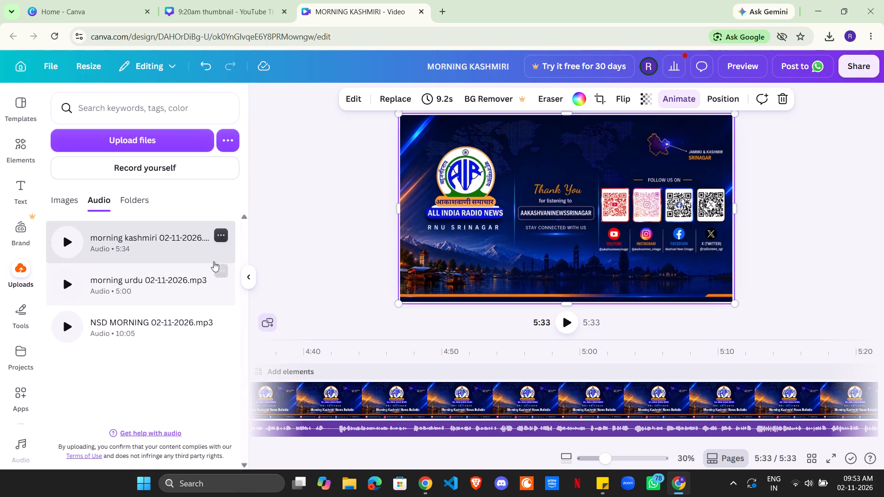
pyautogui.click(218, 237)
pyautogui.click(277, 326)
pyautogui.click(218, 276)
pyautogui.click(291, 356)
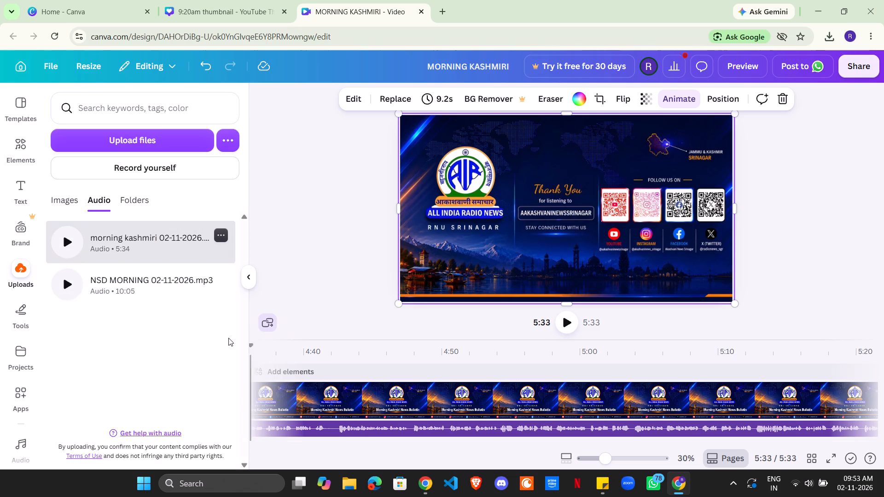
# Delete the morning kashmiri and NSD MORNING 02-11-2026 audio uploads, and close the MORNING KASHMIRI video design.
pyautogui.click(219, 237)
pyautogui.click(270, 333)
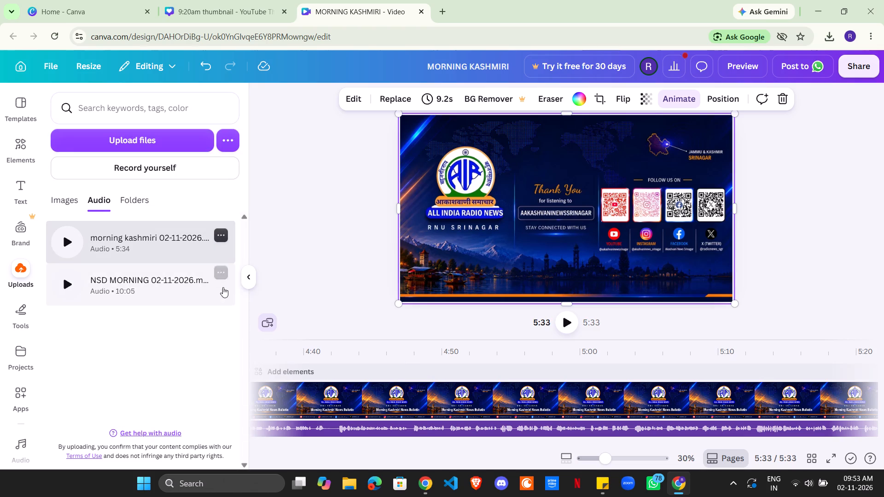
pyautogui.click(221, 277)
pyautogui.click(293, 359)
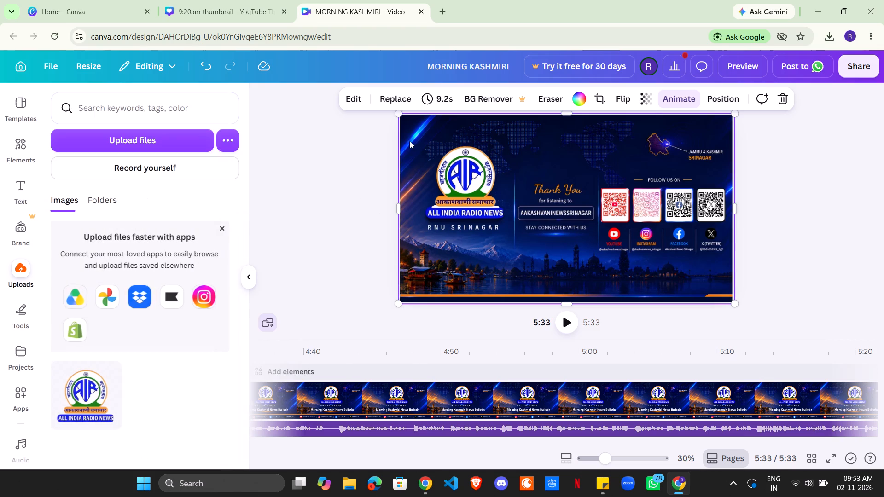
pyautogui.click(423, 14)
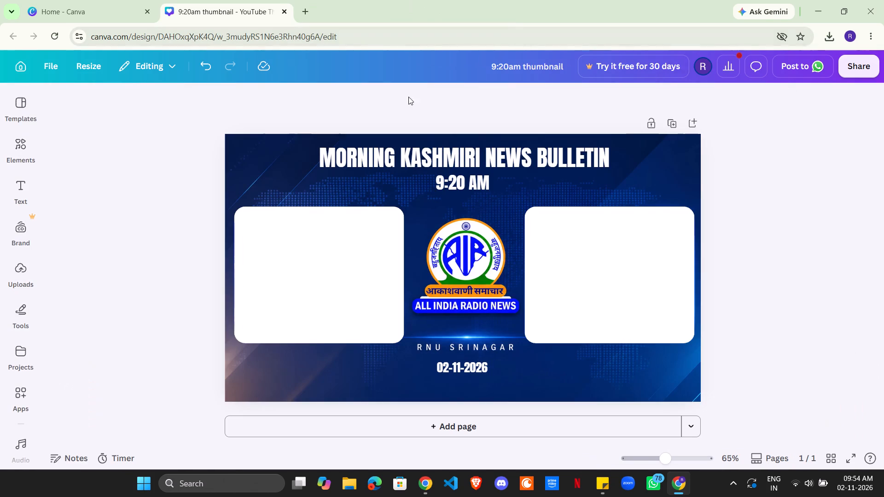
# Search the web for the copied PM Modi energy summit headline and open the News On AIR article.
pyautogui.click(307, 9)
pyautogui.hotkey('ctrl', 'v')
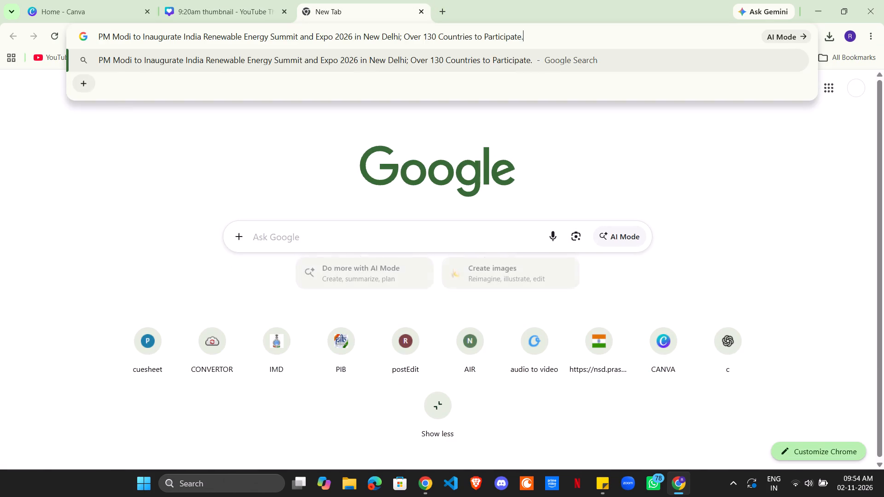
pyautogui.press('Return')
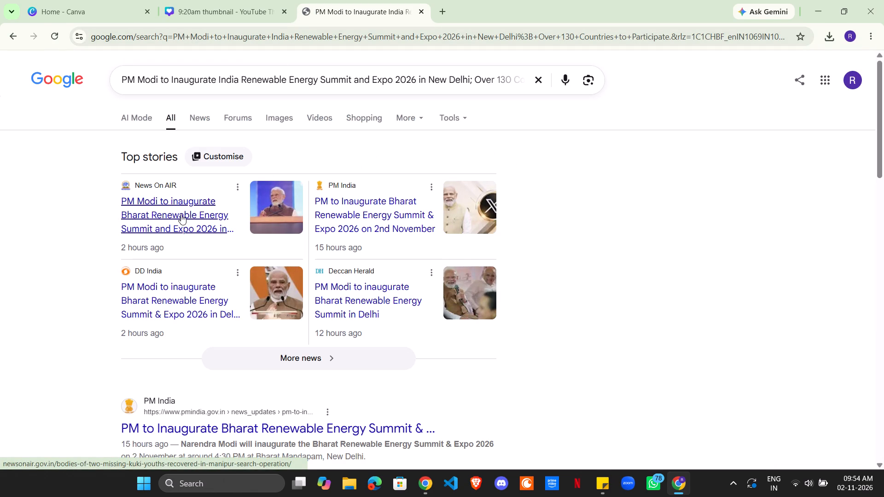
pyautogui.click(179, 208)
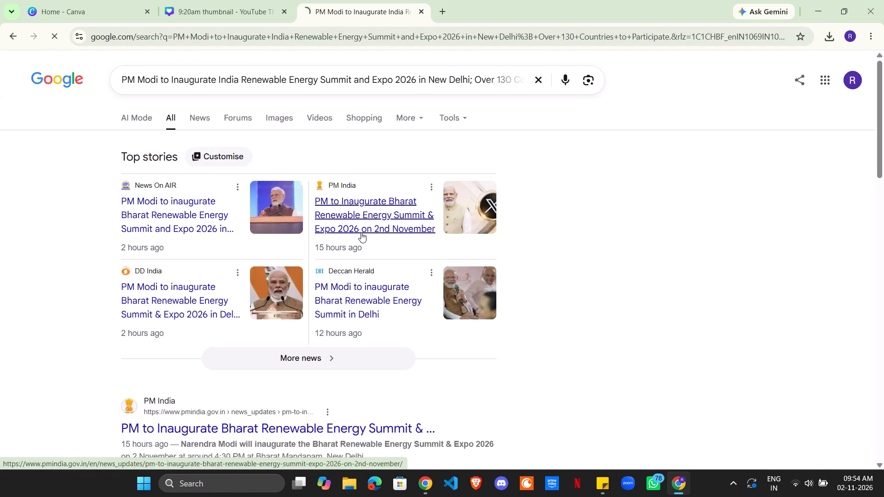
# Copy the LG Manoj Sinha headline from the sticky note's Morning Kashmiri entry and search the web for it.
pyautogui.click(442, 11)
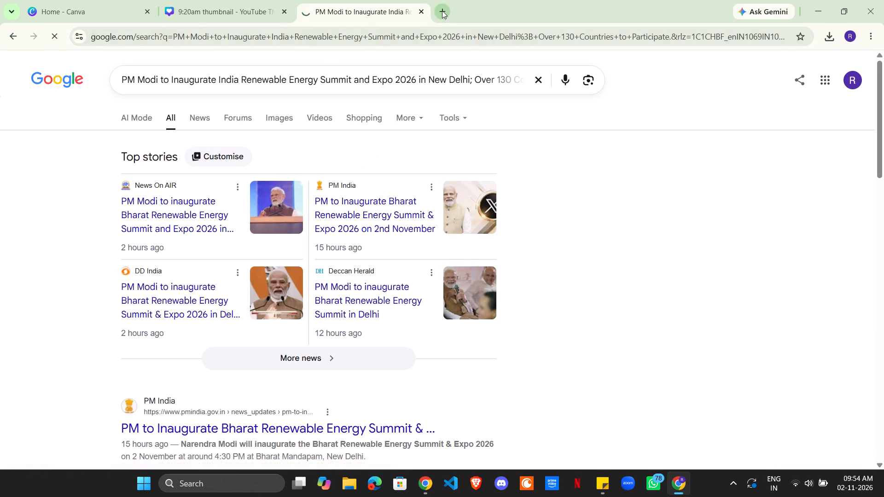
pyautogui.click(604, 485)
pyautogui.click(625, 437)
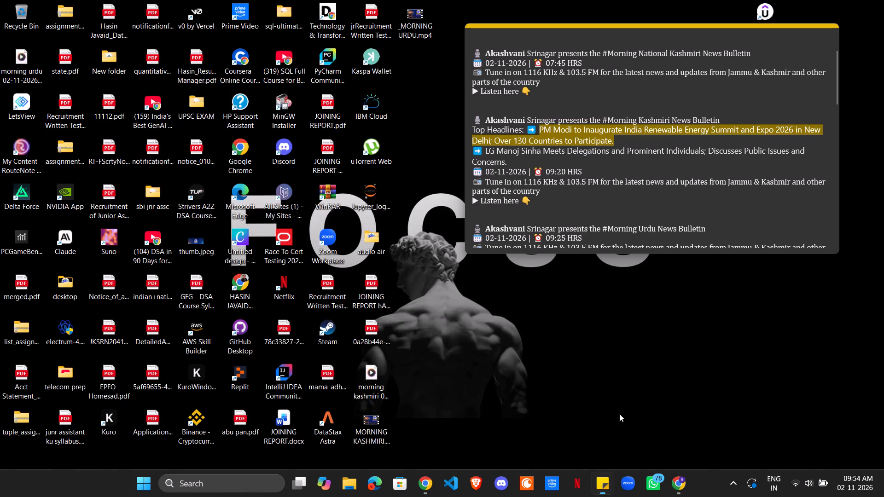
pyautogui.moveTo(485, 149); pyautogui.dragTo(515, 157)
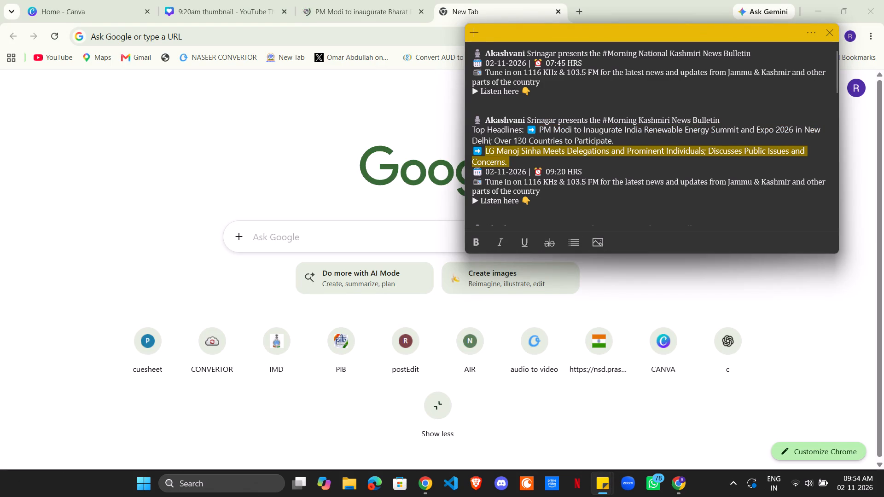
pyautogui.hotkey('ctrl', 'c')
pyautogui.click(466, 0)
pyautogui.click(367, 38)
pyautogui.hotkey('ctrl', 'v')
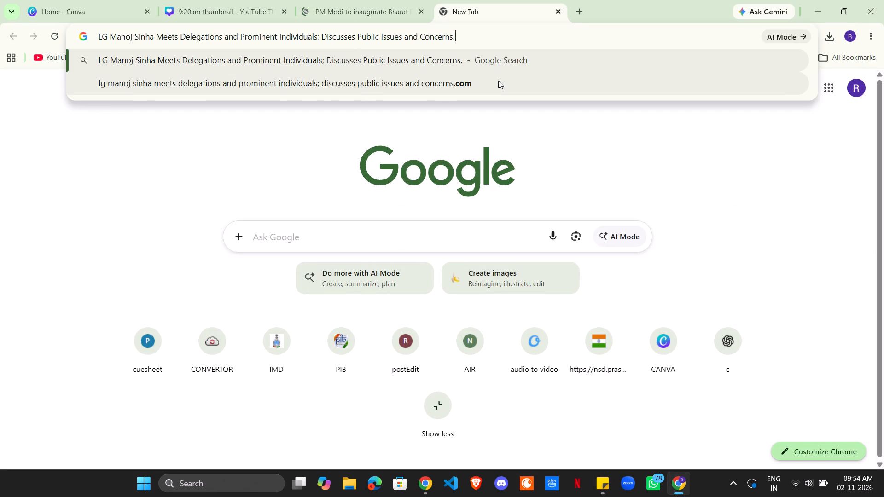
pyautogui.press('Return')
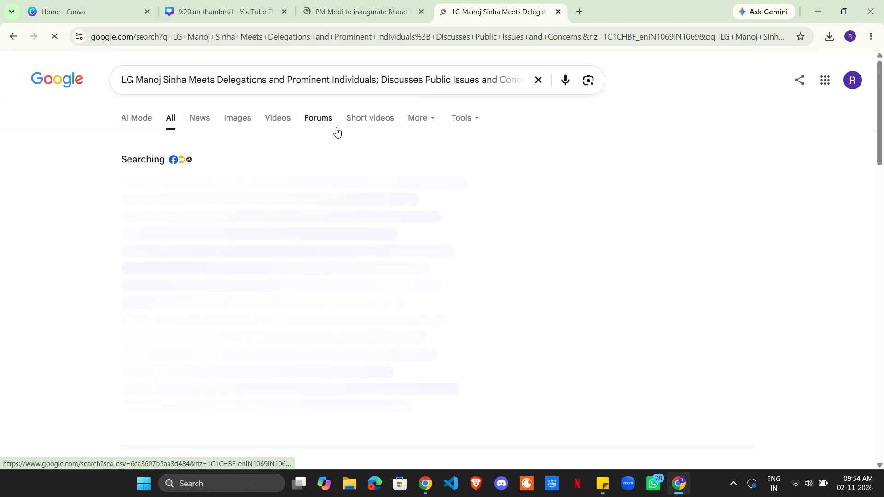
# Open the Brighter Kashmir article about LG Sinha's delegations from the search results.
pyautogui.scroll(-2, 354, 262)
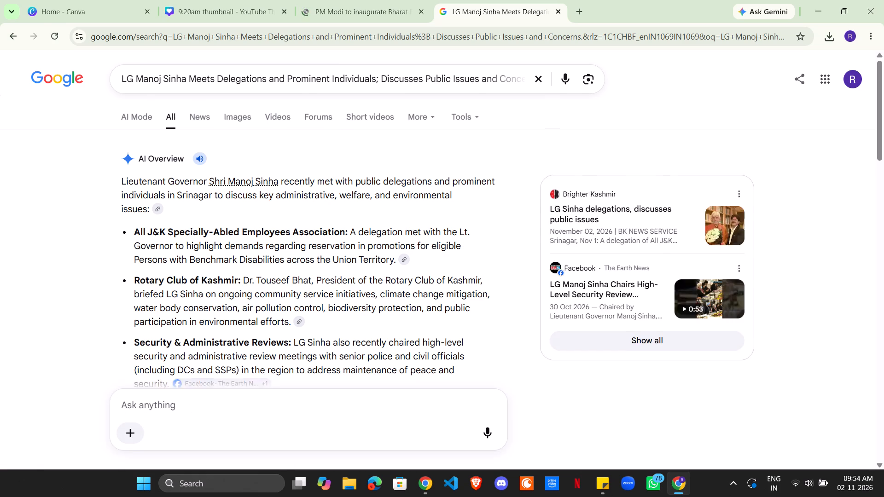
pyautogui.scroll(-2, 354, 262)
pyautogui.scroll(4, 350, 267)
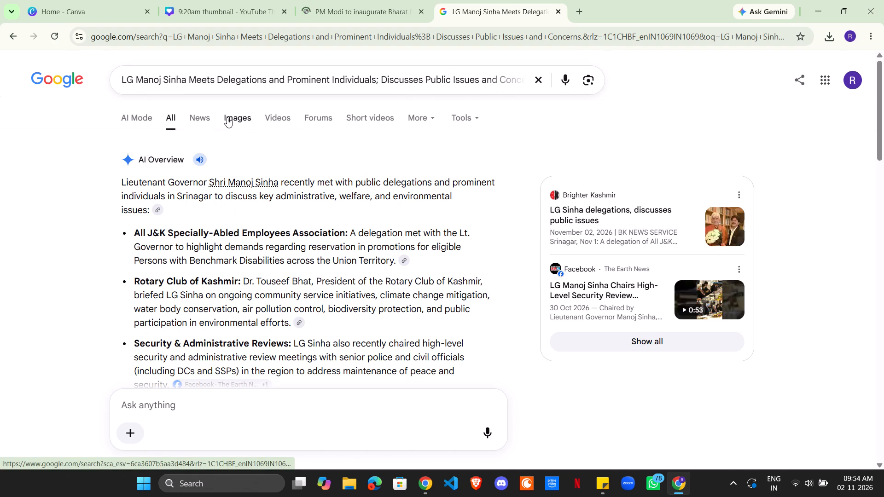
pyautogui.click(560, 221)
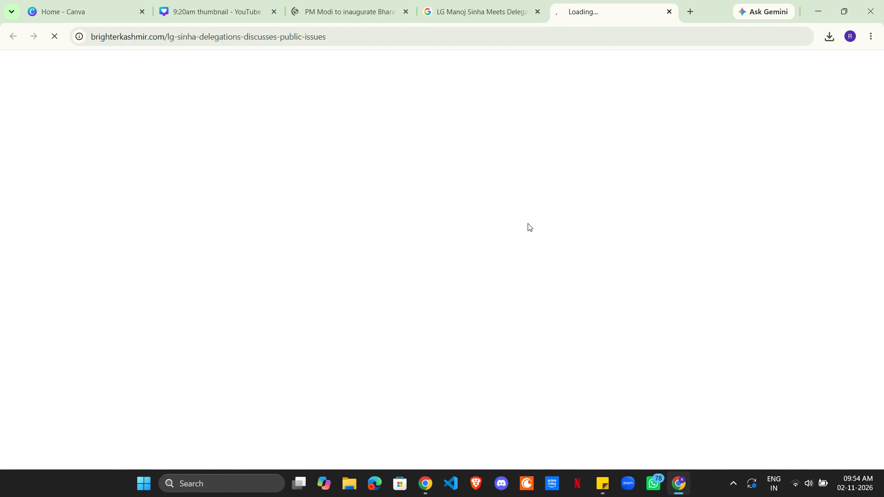
# Copy PM Modi's photo from the News On AIR article into the 9:20am thumbnail, covering the left white frame at about 470 × 378.
pyautogui.click(347, 0)
pyautogui.rightClick(293, 386)
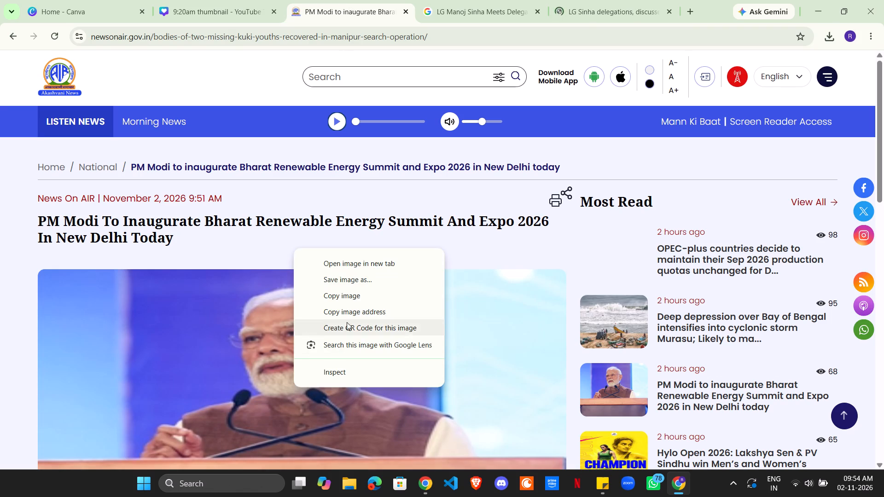
pyautogui.click(354, 297)
pyautogui.click(216, 0)
pyautogui.hotkey('ctrl', 'v')
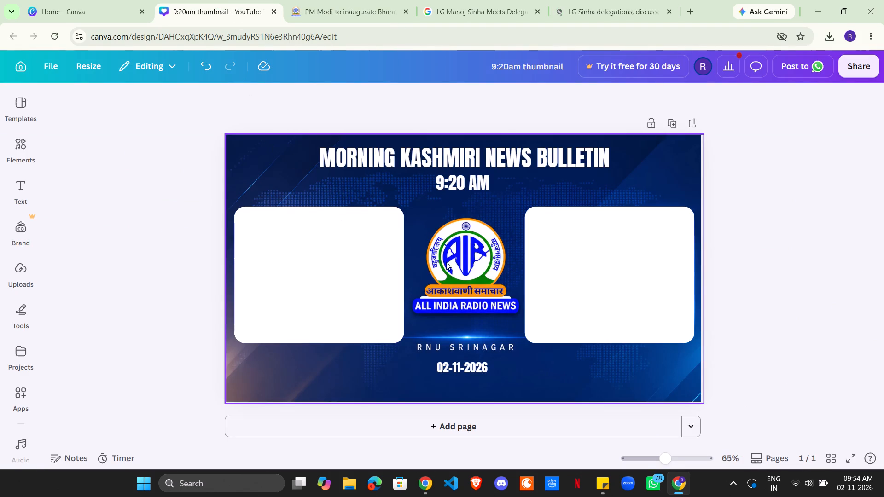
pyautogui.moveTo(448, 256); pyautogui.dragTo(303, 260)
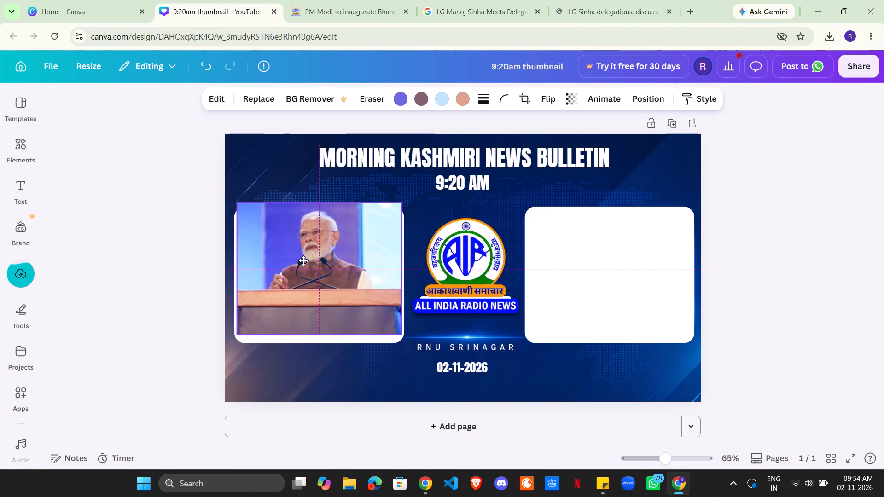
pyautogui.moveTo(303, 260); pyautogui.dragTo(300, 260)
pyautogui.moveTo(393, 332); pyautogui.dragTo(402, 342)
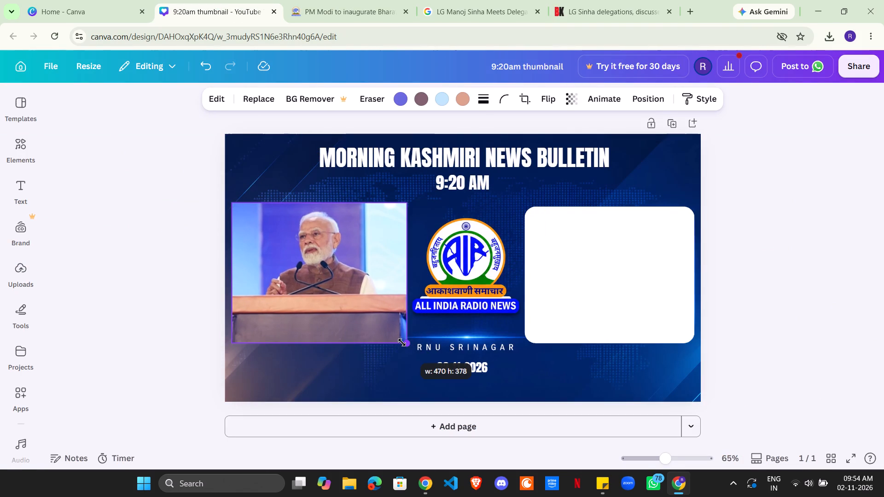
pyautogui.moveTo(402, 342); pyautogui.dragTo(404, 345)
# Round the corners of PM Modi's photo to match the white frame's shape.
pyautogui.click(506, 98)
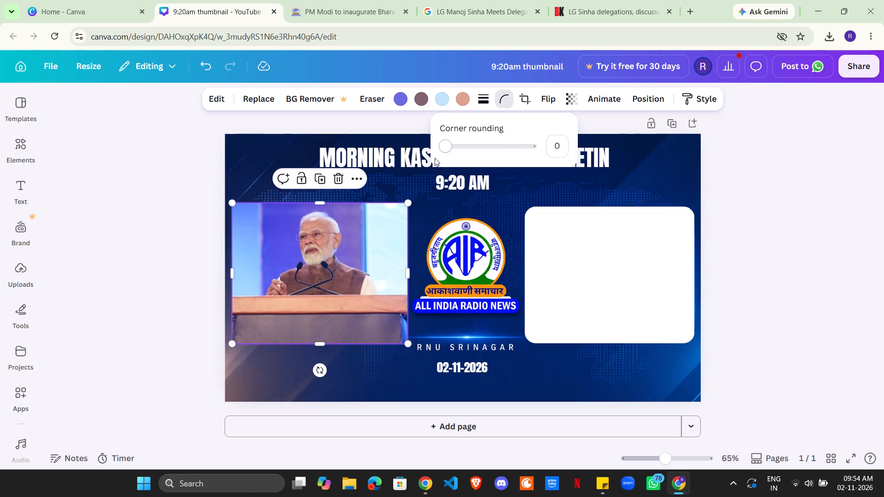
pyautogui.moveTo(450, 149); pyautogui.dragTo(481, 157)
pyautogui.click(480, 152)
pyautogui.click(768, 225)
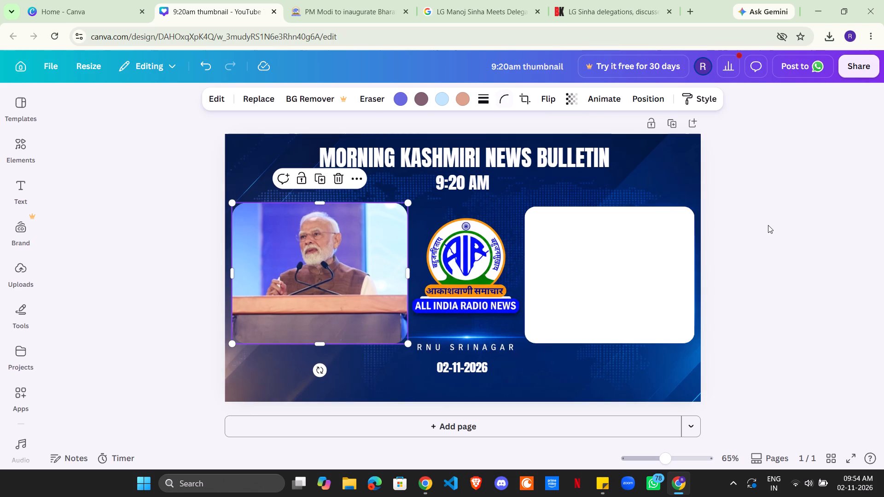
pyautogui.click(768, 225)
# Examine the Brighter Kashmir article's photo and text about LG Sinha's meetings, and close the article.
pyautogui.click(593, 16)
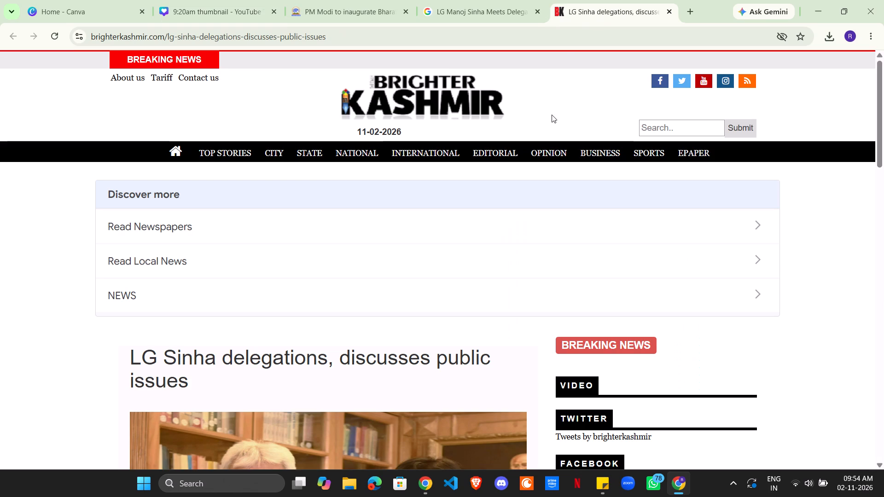
pyautogui.scroll(-8, 524, 241)
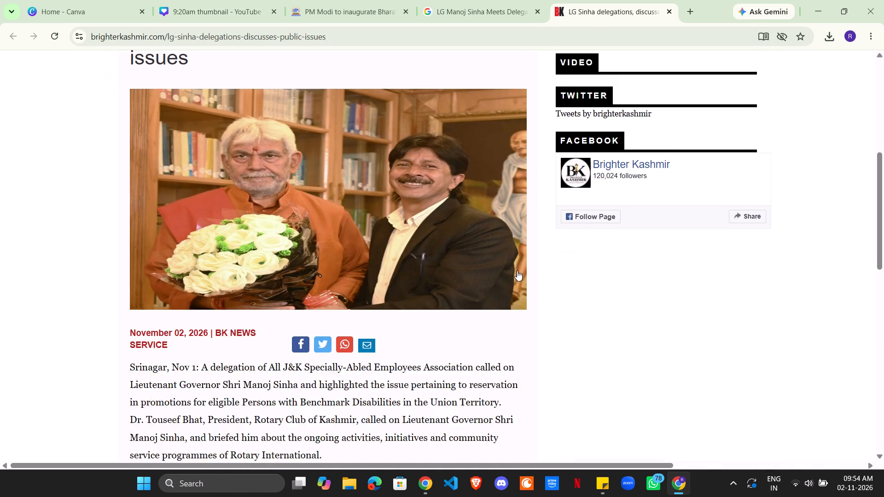
pyautogui.scroll(-1, 517, 271)
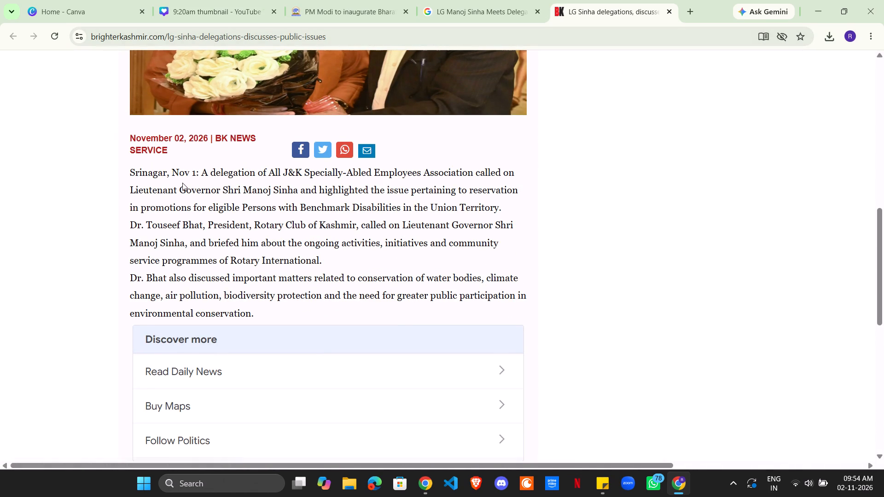
pyautogui.scroll(-5, 366, 220)
pyautogui.scroll(-4, 401, 243)
pyautogui.scroll(15, 400, 322)
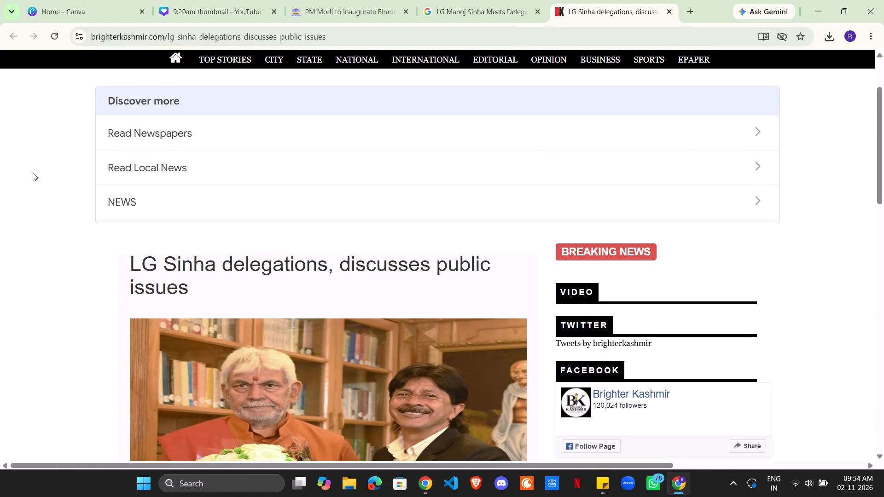
pyautogui.click(449, 0)
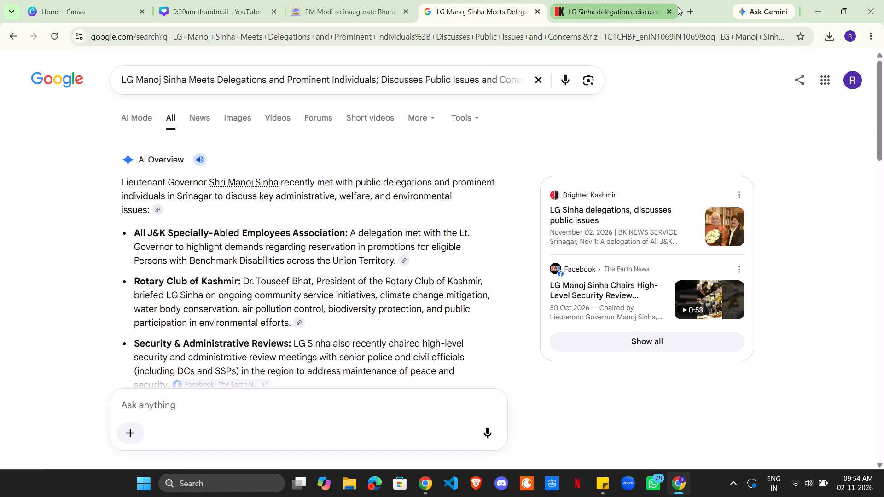
pyautogui.click(670, 8)
# Browse image results for the LG Manoj Sinha headline and copy the Kashmir Observer photo of him at Lok Bhavan Srinagar.
pyautogui.click(251, 120)
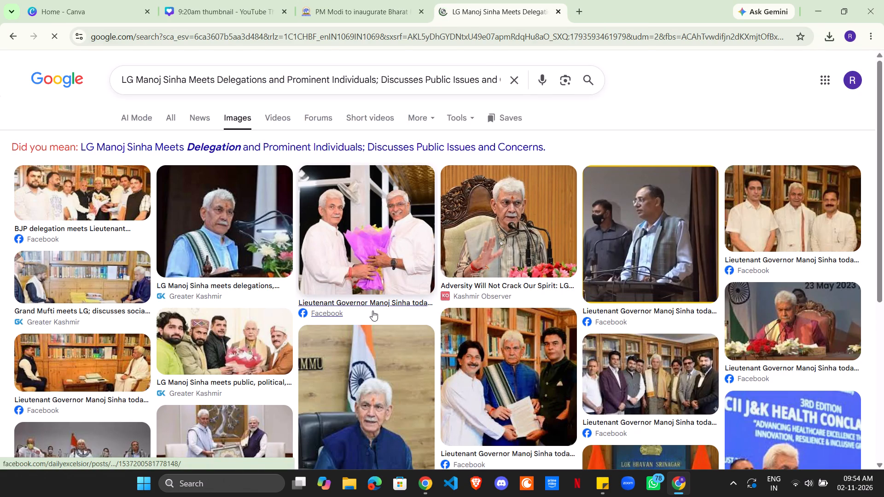
pyautogui.scroll(-2, 466, 322)
pyautogui.scroll(1, 431, 315)
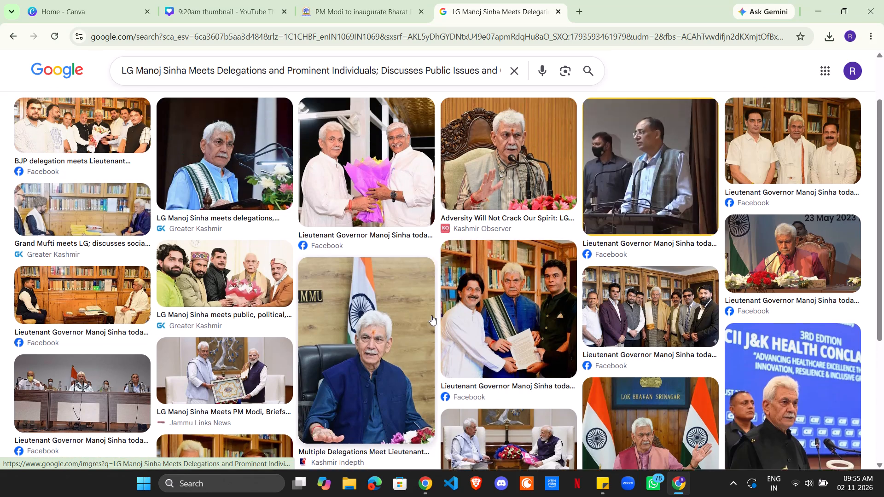
pyautogui.scroll(-3, 432, 315)
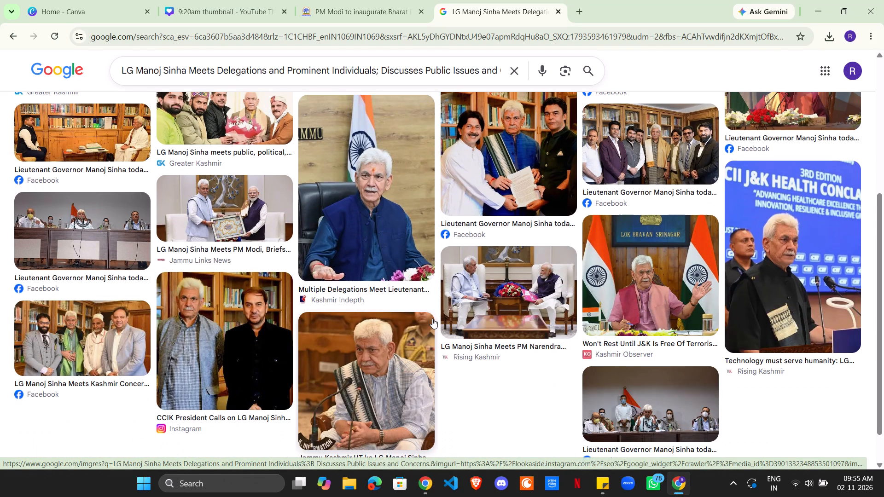
pyautogui.scroll(-4, 433, 318)
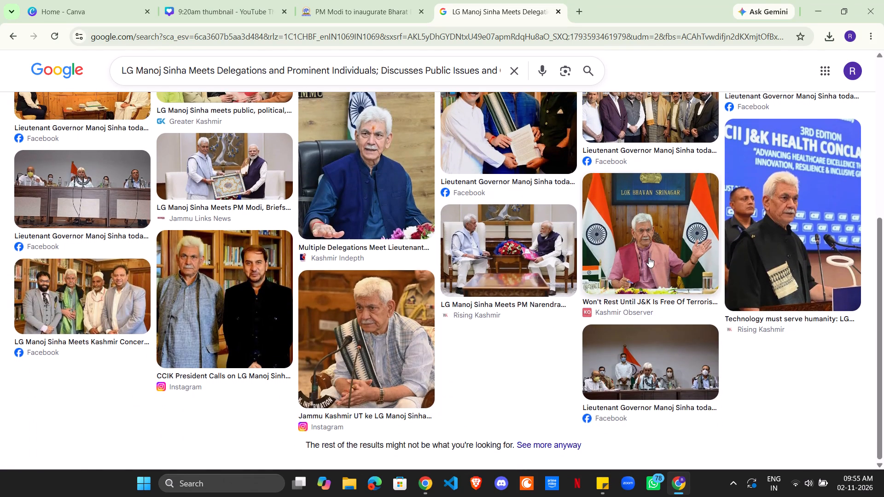
pyautogui.click(649, 257)
pyautogui.rightClick(663, 243)
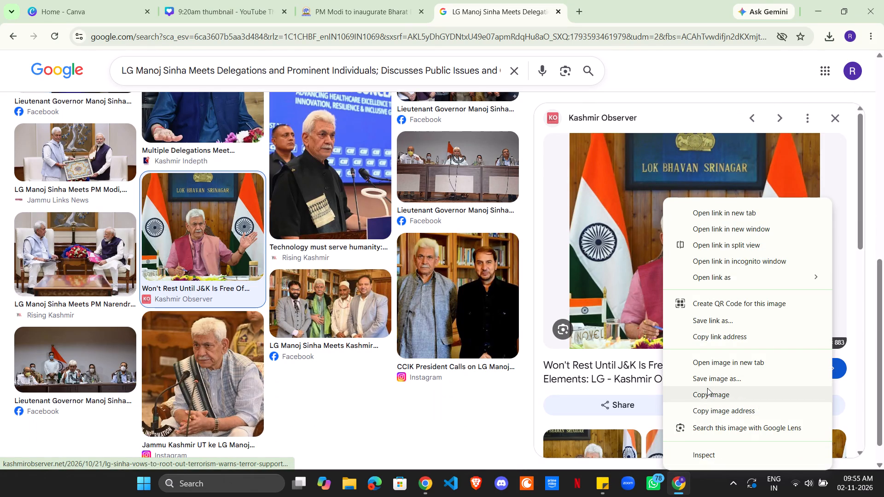
pyautogui.click(707, 388)
# Paste LG Sinha's Lok Bhavan Srinagar photo into the 9:20am thumbnail and resize it to cover the right white frame.
pyautogui.click(190, 0)
pyautogui.hotkey('ctrl', 'v')
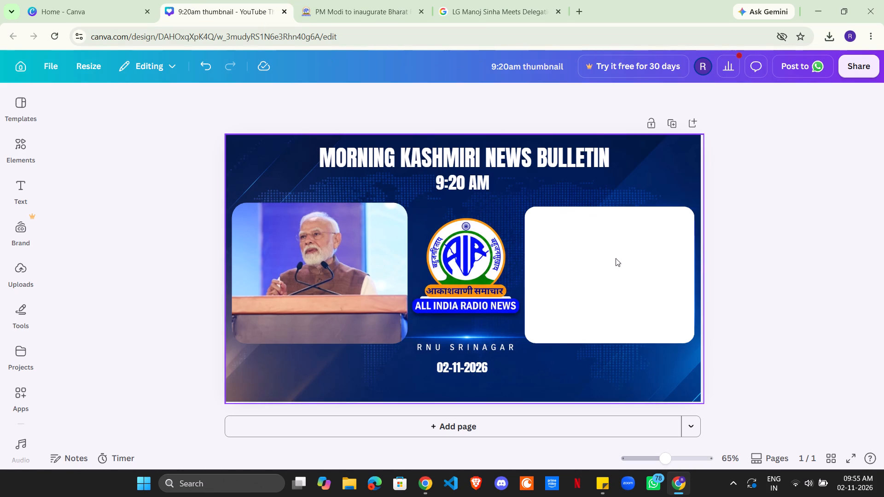
pyautogui.moveTo(453, 266); pyautogui.dragTo(582, 290)
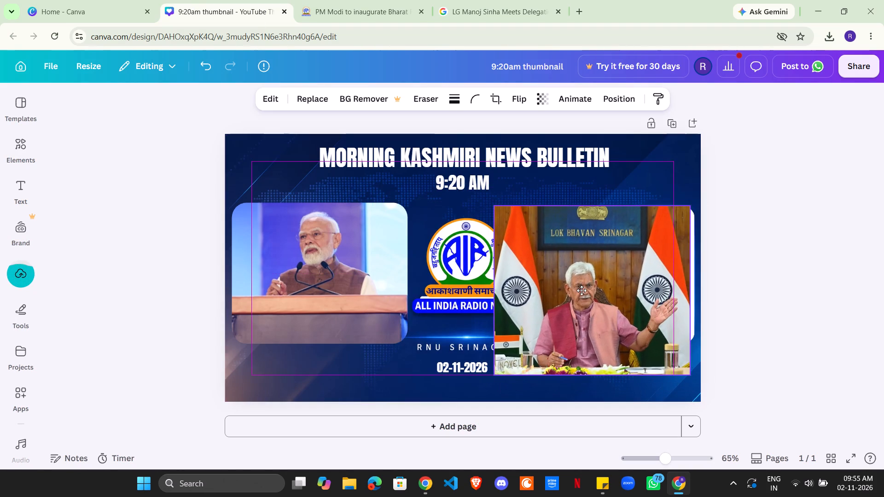
pyautogui.moveTo(582, 290); pyautogui.dragTo(587, 291)
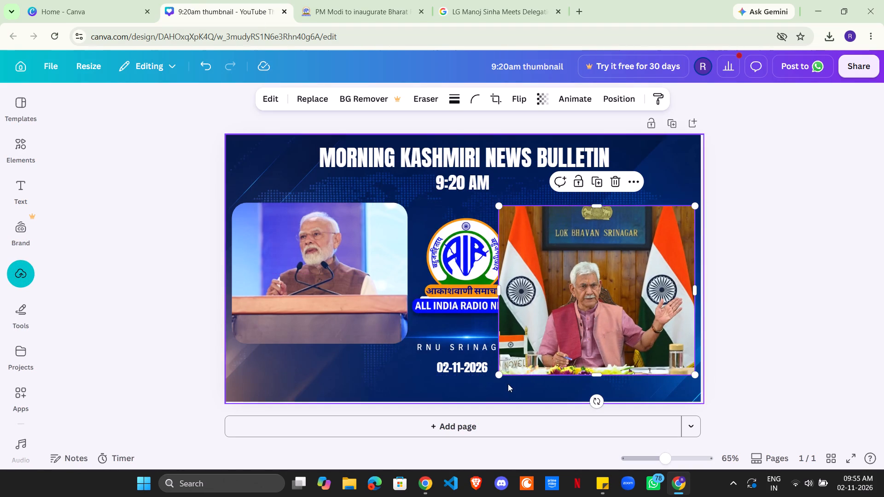
pyautogui.moveTo(502, 375); pyautogui.dragTo(524, 340)
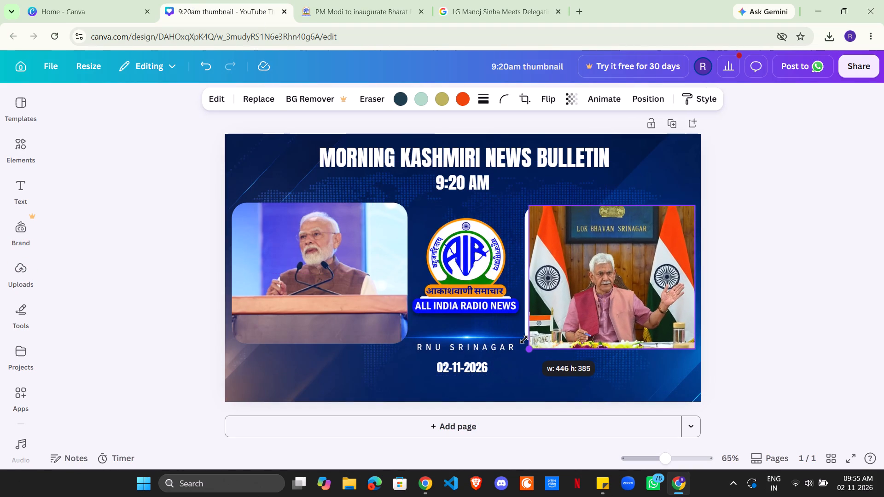
pyautogui.moveTo(524, 340); pyautogui.dragTo(526, 335)
pyautogui.moveTo(537, 273); pyautogui.dragTo(536, 273)
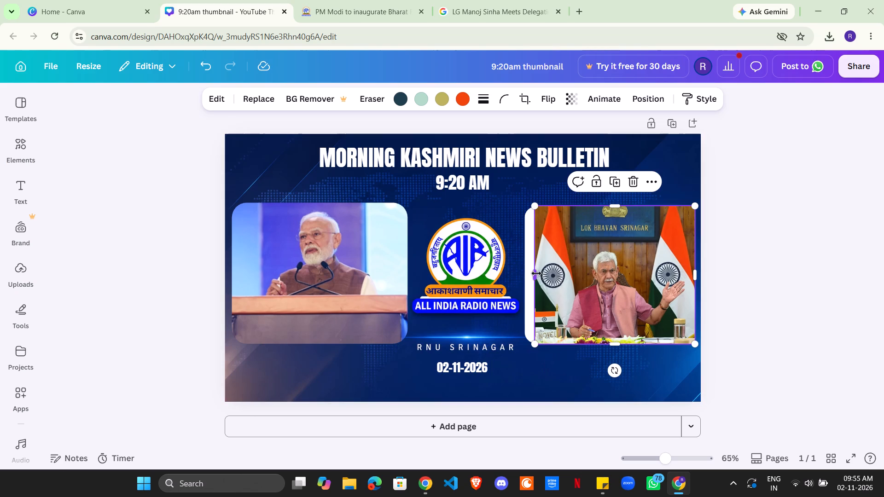
pyautogui.moveTo(536, 273); pyautogui.dragTo(525, 273)
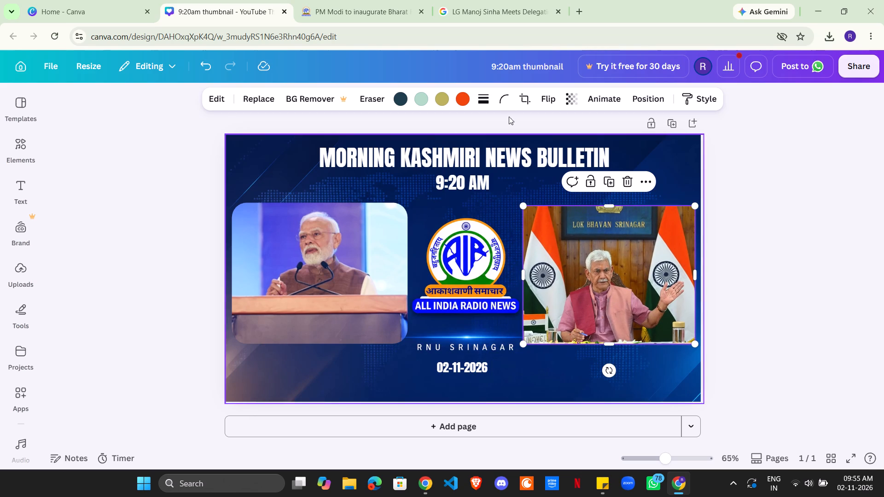
# Set the corner rounding of LG Sinha's photo to 39.
pyautogui.click(502, 97)
pyautogui.click(479, 142)
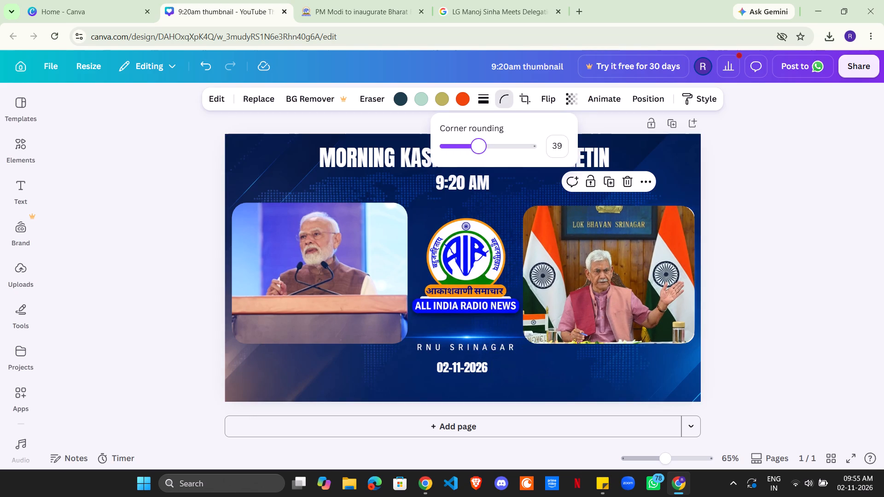
pyautogui.click(826, 195)
# Fine-tune LG Sinha's photo to about 455 × 380, aligning its top with PM Modi's photo and clearing the central logo.
pyautogui.click(641, 256)
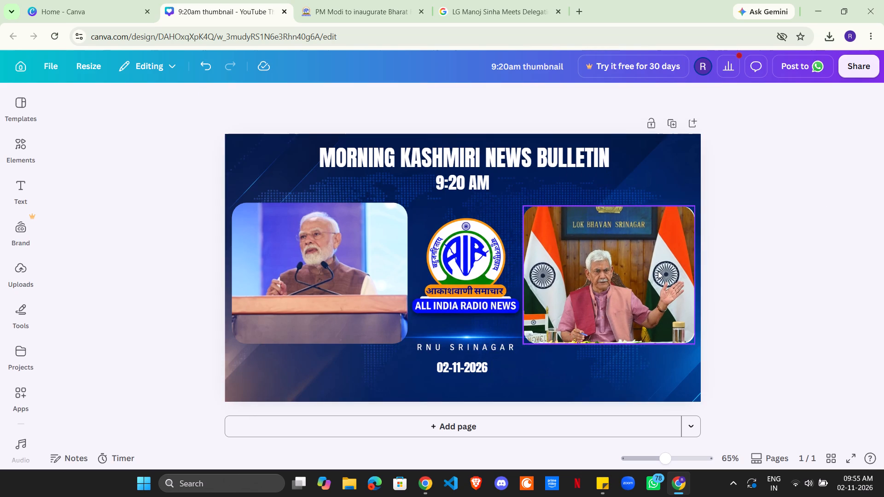
pyautogui.click(658, 271)
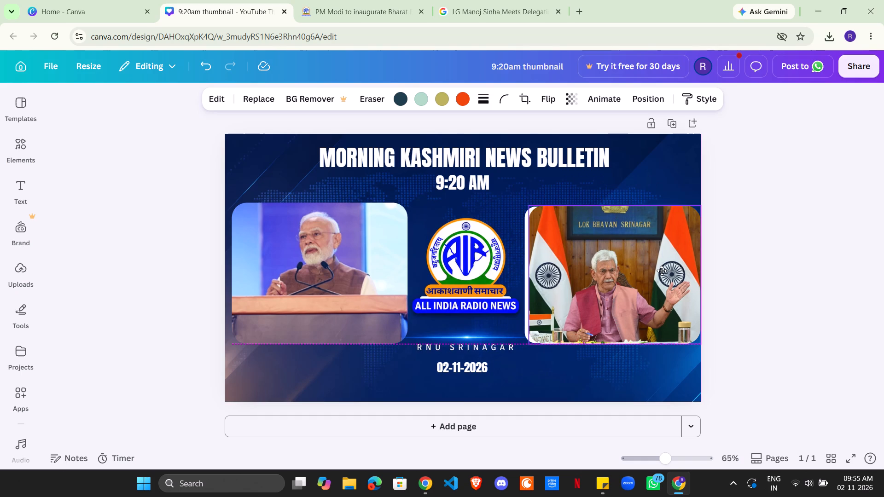
pyautogui.click(526, 205)
pyautogui.click(781, 249)
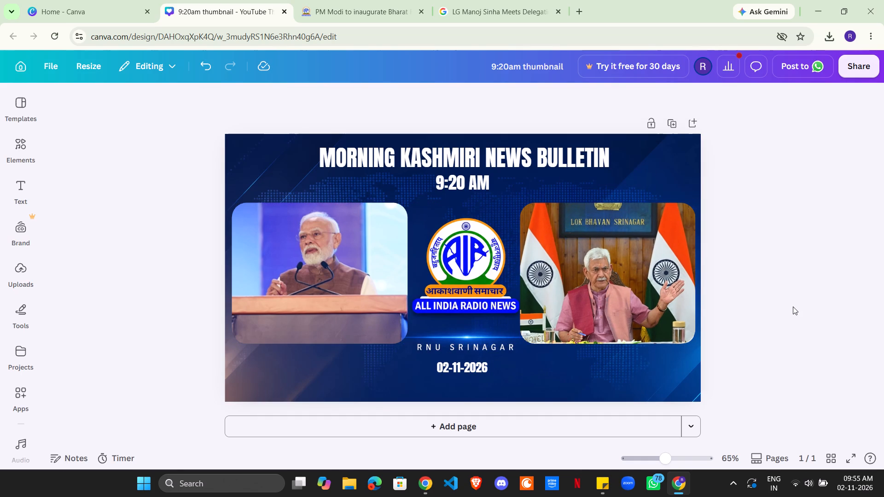
pyautogui.click(793, 306)
pyautogui.click(622, 282)
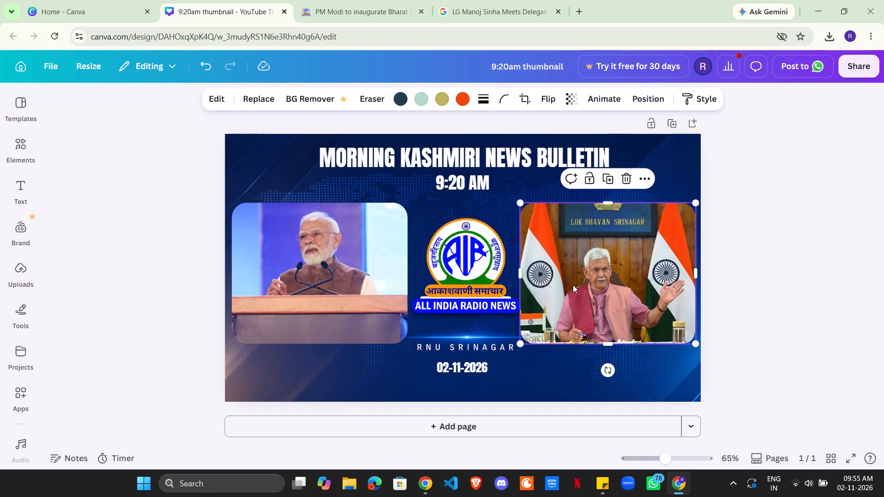
pyautogui.moveTo(520, 272); pyautogui.dragTo(525, 271)
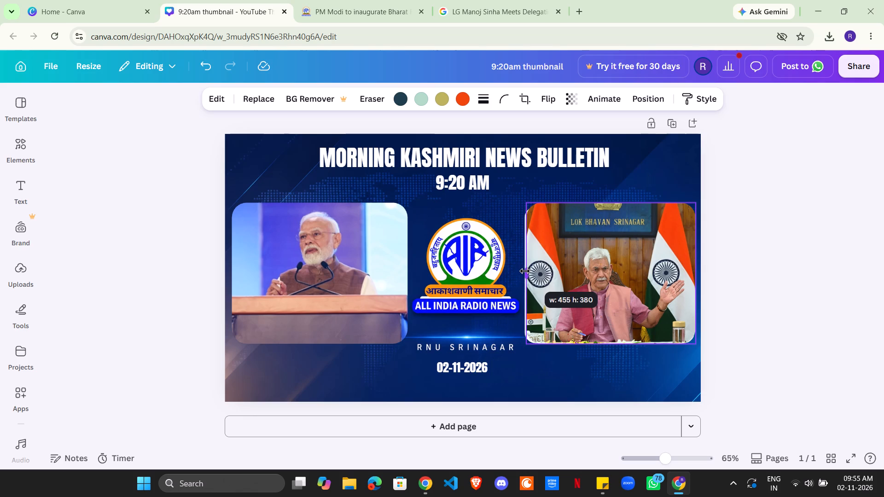
pyautogui.moveTo(525, 271); pyautogui.dragTo(524, 271)
pyautogui.click(799, 255)
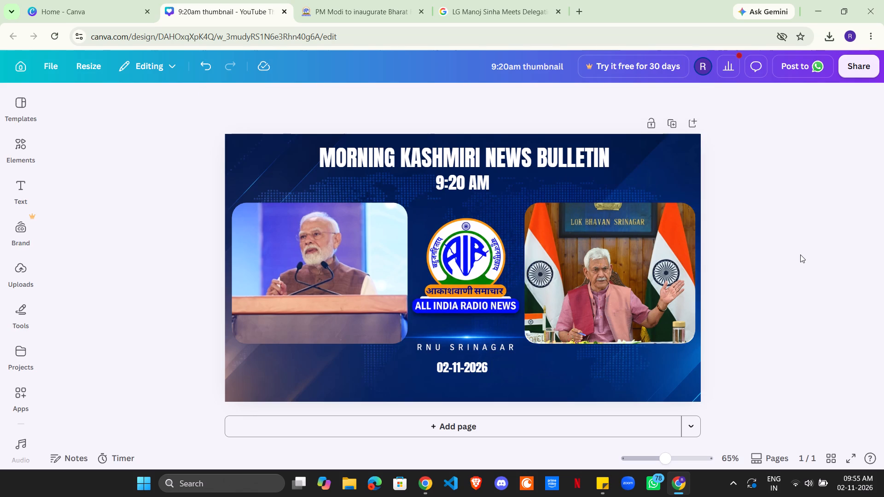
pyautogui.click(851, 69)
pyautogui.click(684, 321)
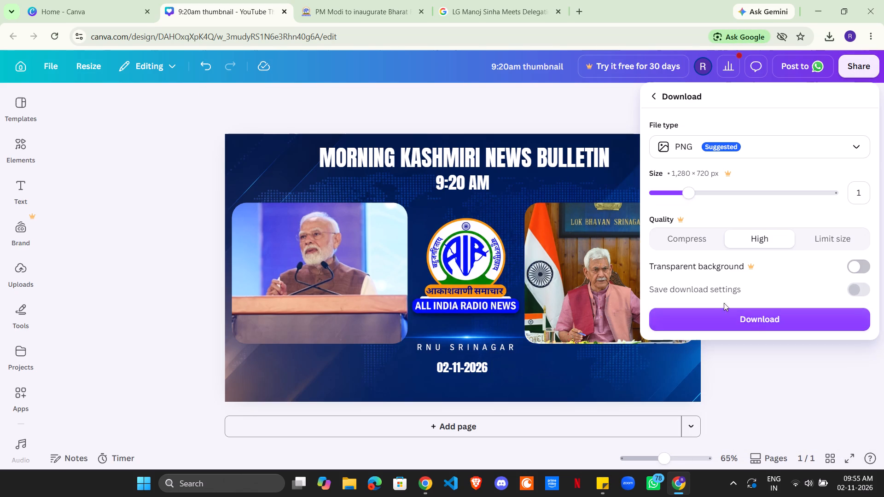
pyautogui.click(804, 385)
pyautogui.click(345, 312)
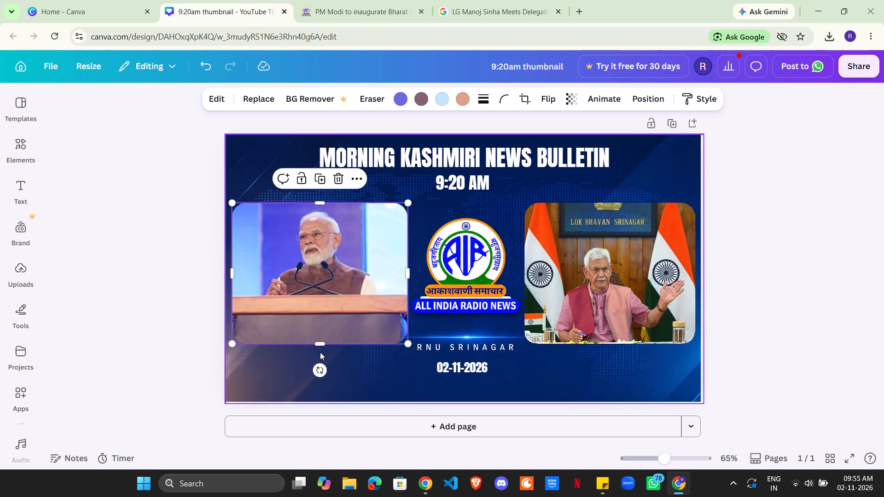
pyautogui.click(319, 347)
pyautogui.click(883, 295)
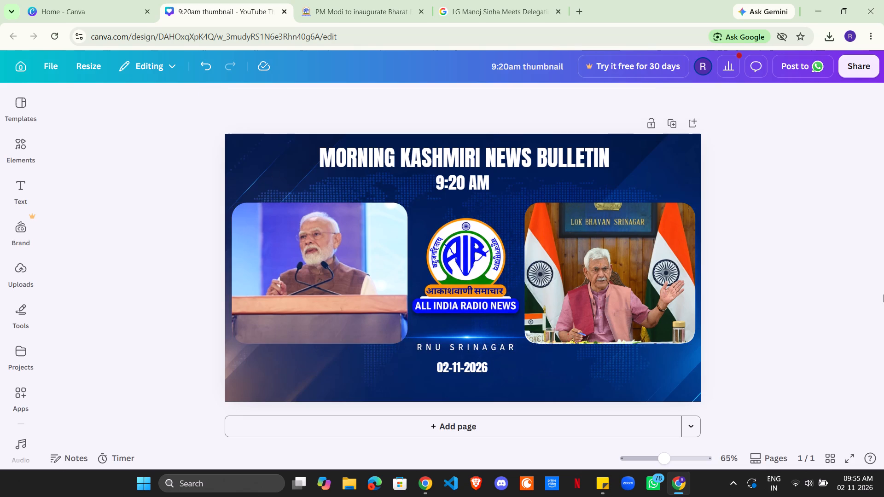
# Download the thumbnail as a PNG and save it to the Desktop as 9_20am thumbnail.png.
pyautogui.click(858, 72)
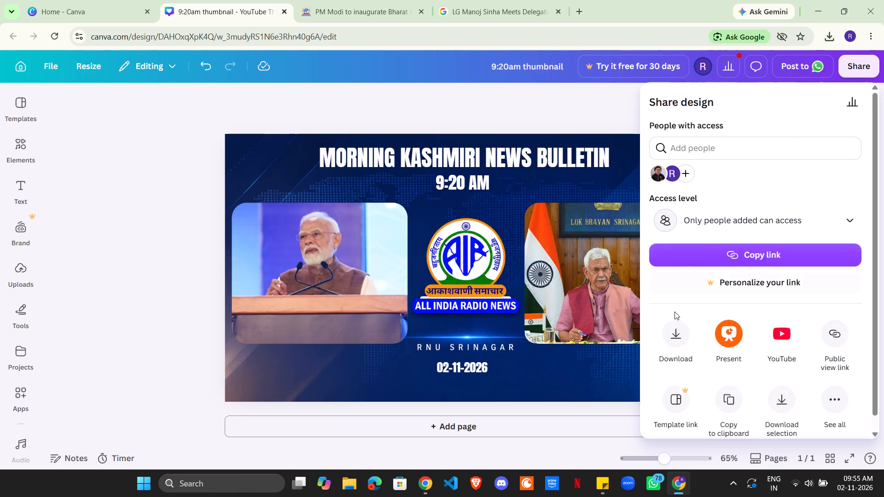
pyautogui.click(675, 332)
pyautogui.click(737, 319)
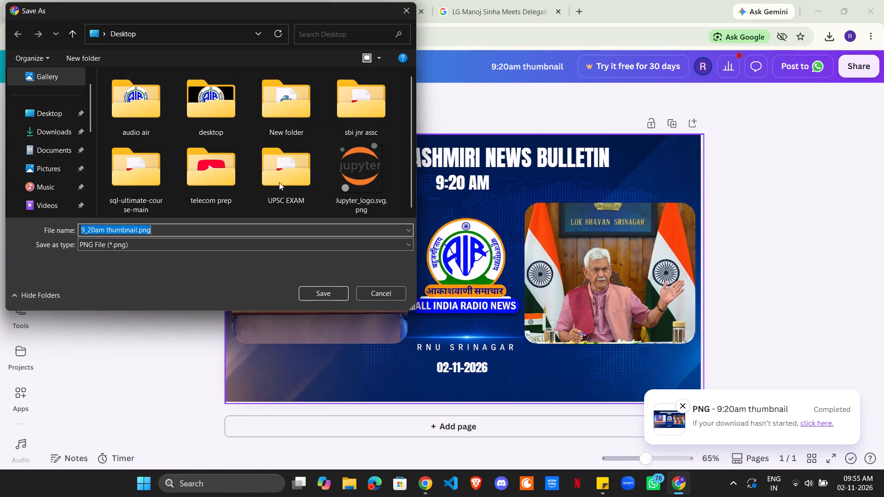
pyautogui.click(329, 293)
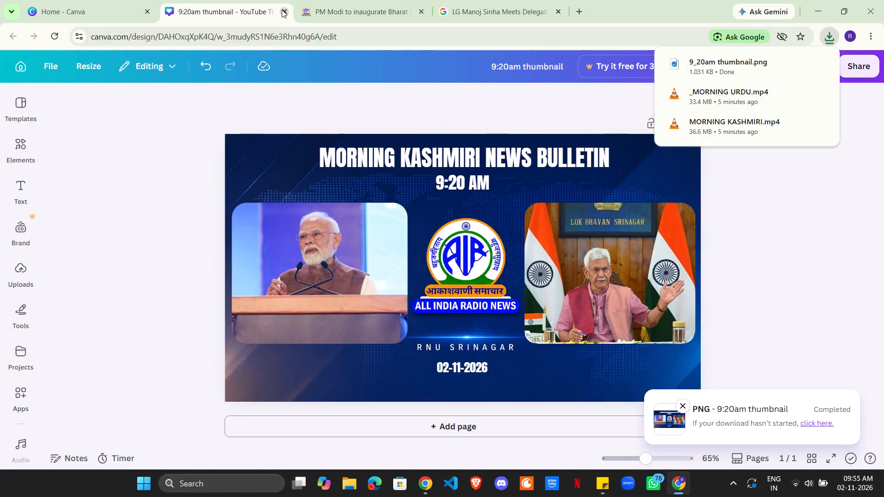
# Close the thumbnail design, news article, image search and Canva home tabs, keeping a new blank tab open.
pyautogui.click(282, 10)
pyautogui.click(282, 10)
pyautogui.click(282, 10)
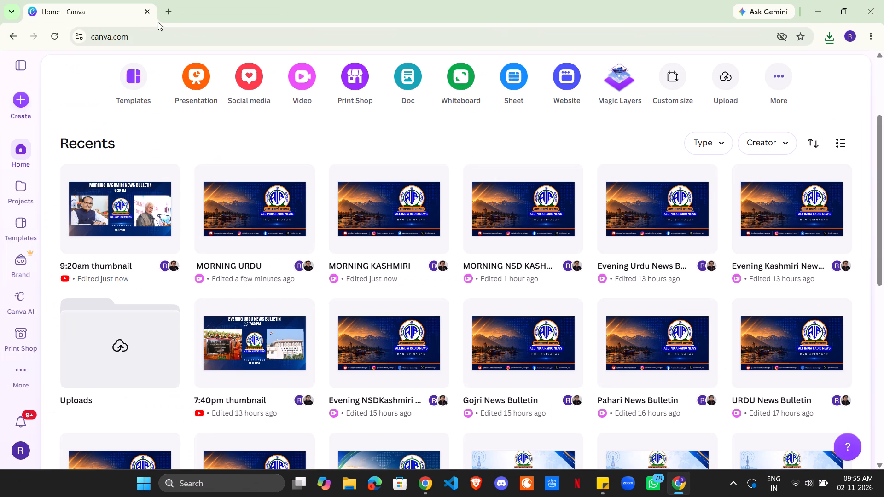
pyautogui.click(175, 15)
pyautogui.click(152, 12)
pyautogui.click(165, 17)
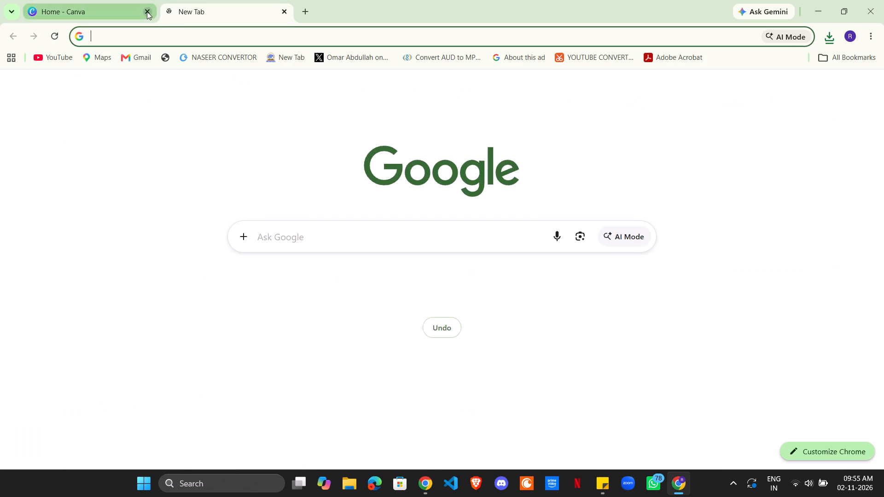
pyautogui.click(147, 12)
# Open the bookmarked Akashvani News Srinagar YouTube channel and Meta Business Suite in new tabs.
pyautogui.click(825, 56)
pyautogui.keyDown('ctrl'); pyautogui.click(769, 104); pyautogui.keyUp('ctrl')
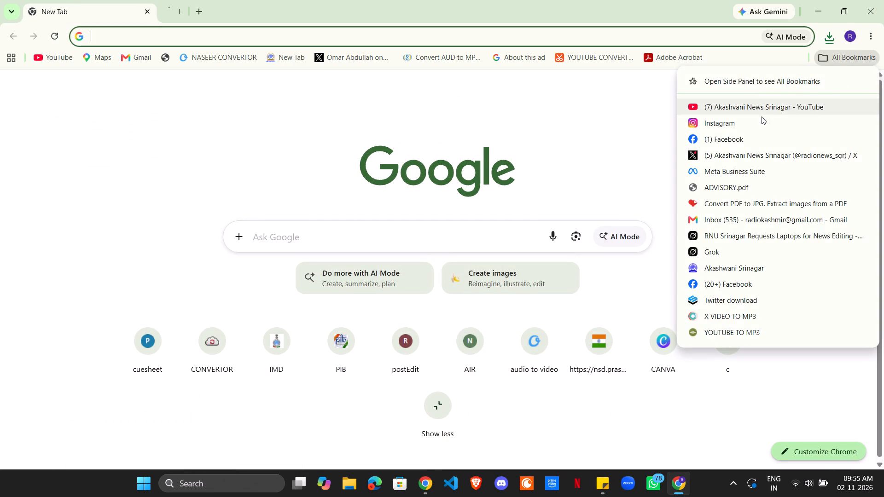
pyautogui.keyDown('ctrl'); pyautogui.click(738, 176); pyautogui.keyUp('ctrl')
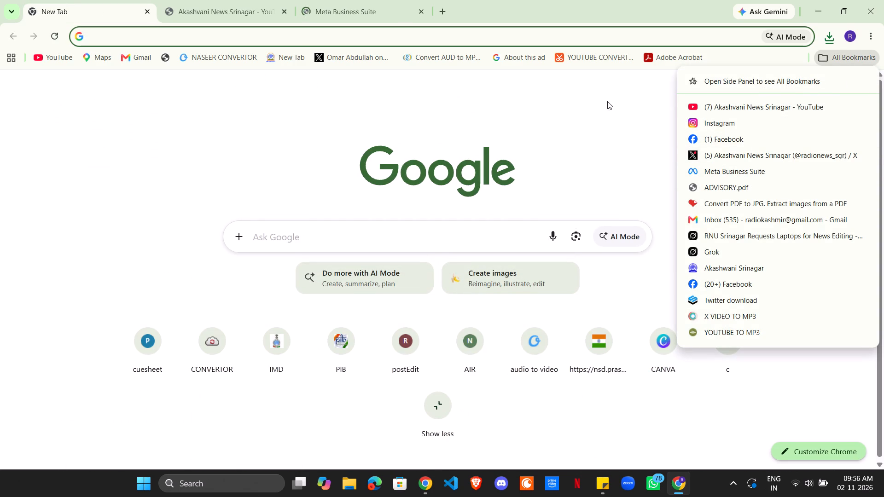
pyautogui.click(195, 0)
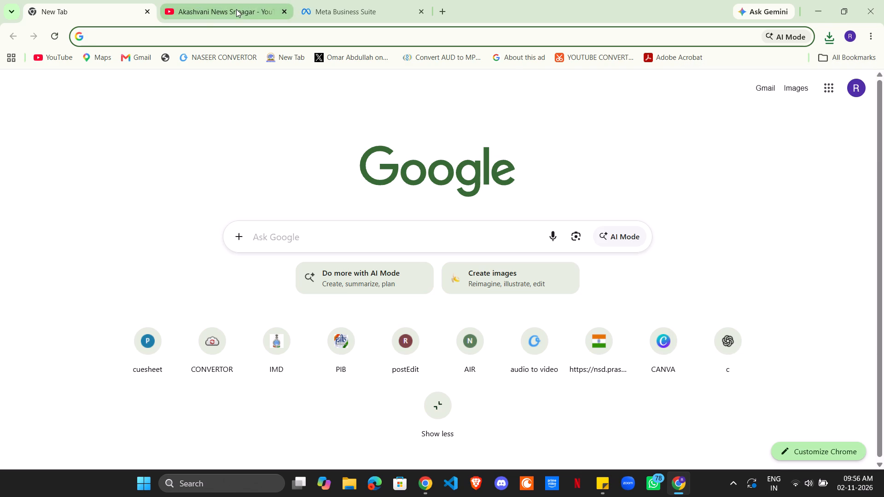
# Start a video upload for the Akashvani News Srinagar YouTube channel.
pyautogui.click(236, 9)
pyautogui.click(787, 67)
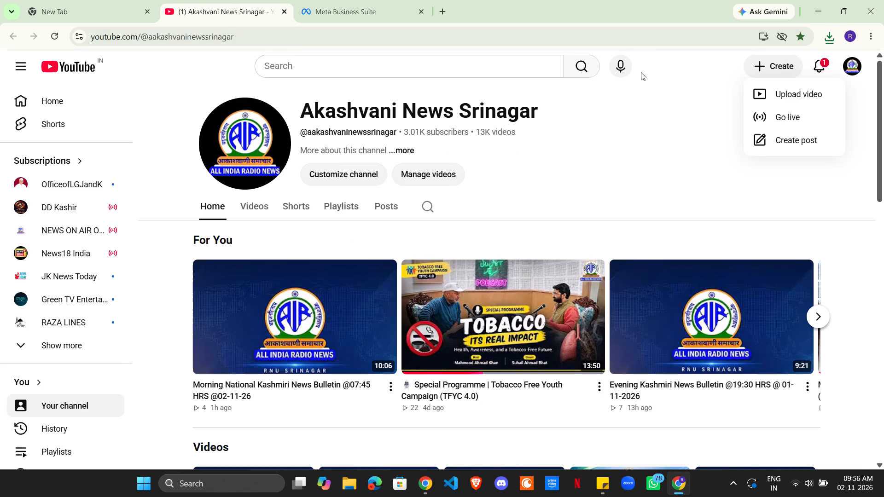
pyautogui.click(763, 88)
# Start creating a new reel for Akashvani News Srinagar in Meta Business Suite.
pyautogui.click(343, 7)
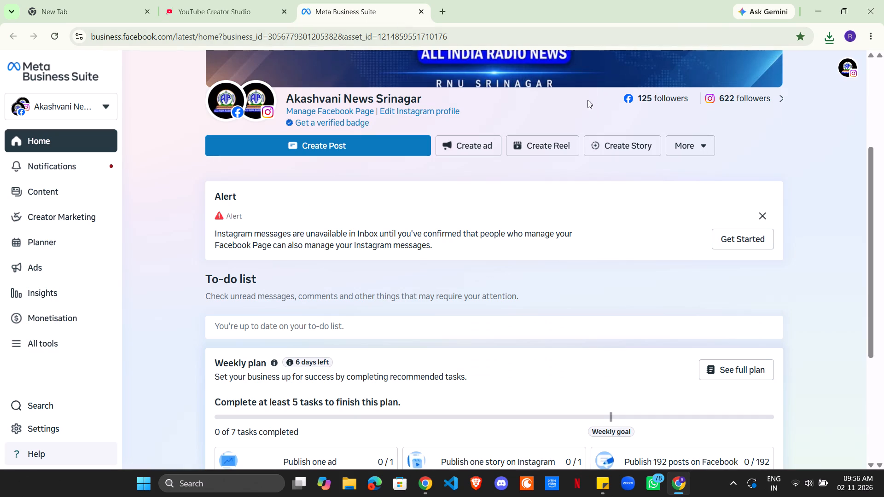
pyautogui.click(559, 144)
# Duplicate the YouTube upload tab and the Meta reel tab, arranging them as alternating YouTube and Meta pairs.
pyautogui.click(205, 0)
pyautogui.rightClick(211, 7)
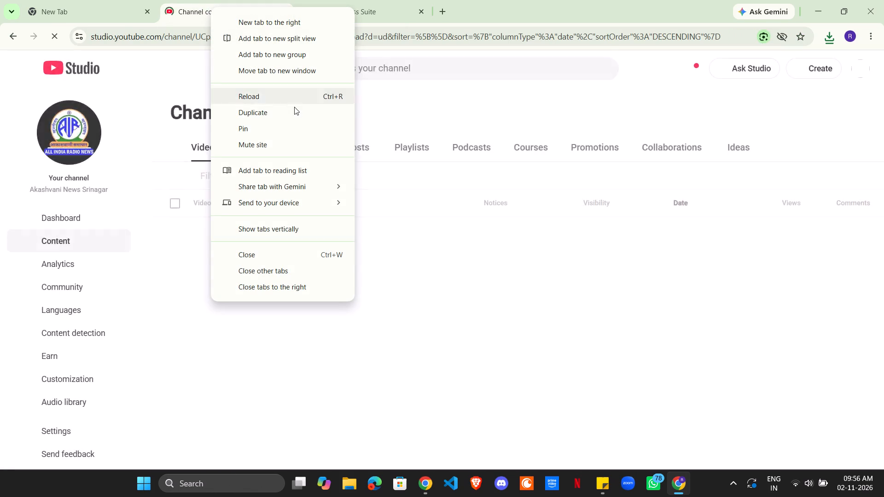
pyautogui.click(274, 115)
pyautogui.click(487, 4)
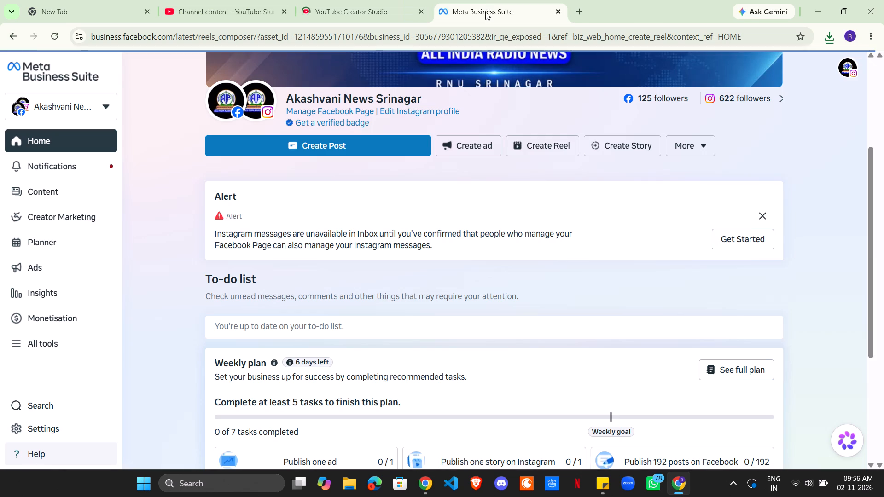
pyautogui.rightClick(485, 12)
pyautogui.click(538, 118)
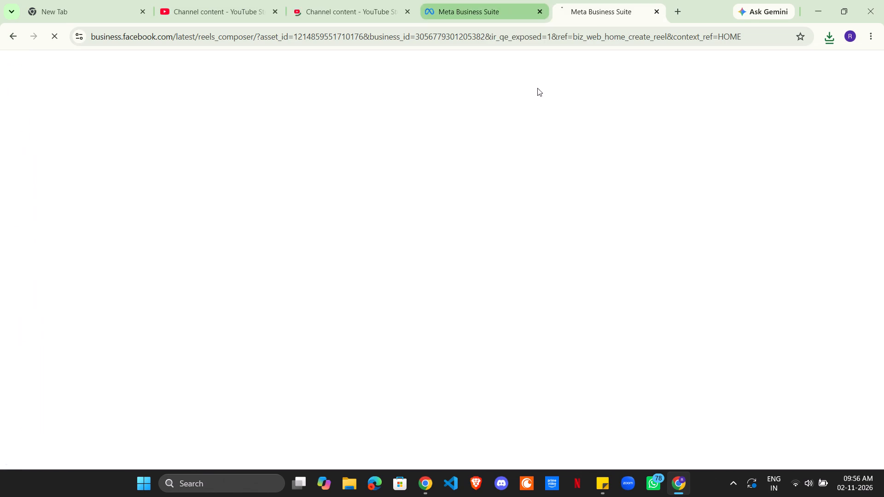
pyautogui.moveTo(599, 12); pyautogui.dragTo(369, 16)
# Place the first YouTube upload page beside the uncovered desktop files and upload MORNING KASHMIRI.mp4 to it.
pyautogui.click(184, 0)
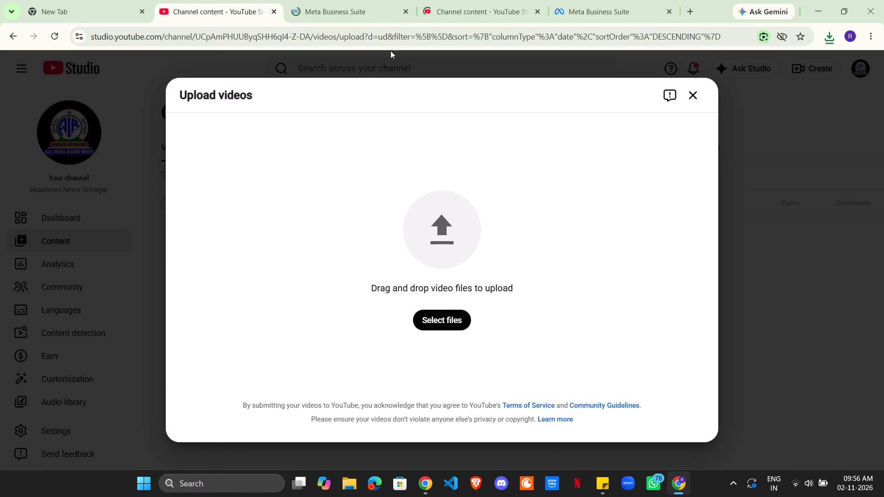
pyautogui.moveTo(711, 14); pyautogui.dragTo(748, 58)
pyautogui.click(509, 0)
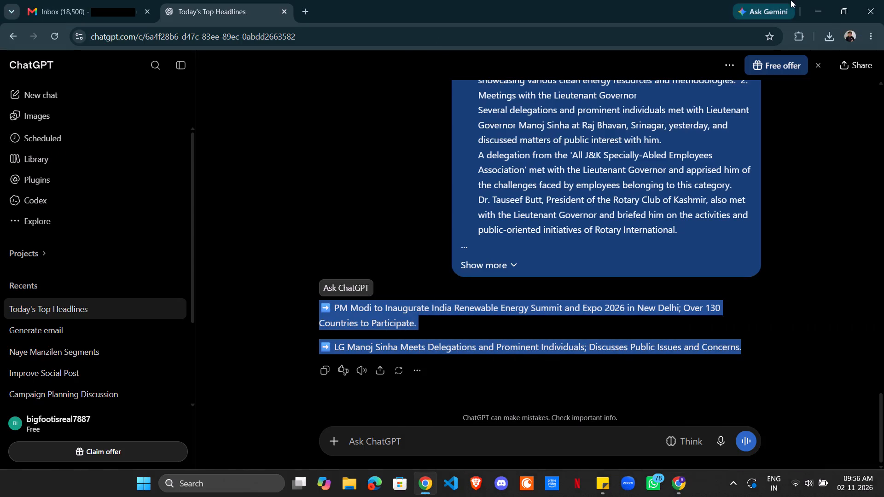
pyautogui.click(819, 4)
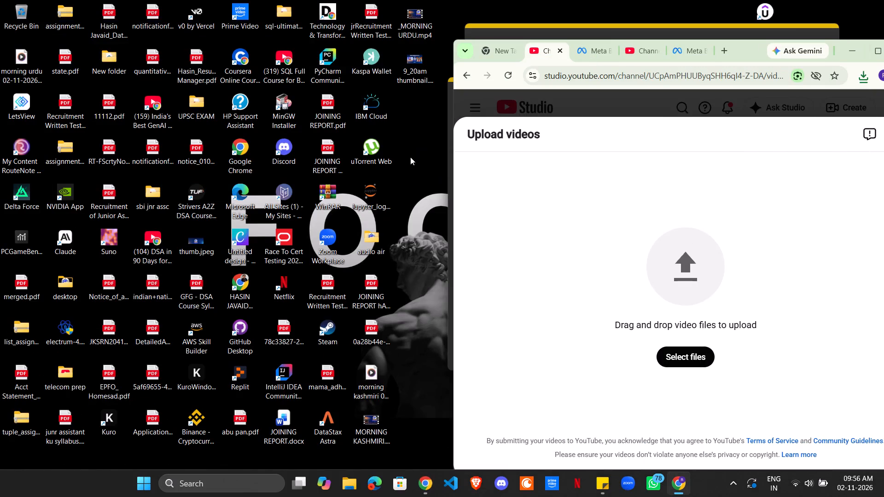
pyautogui.moveTo(371, 432); pyautogui.dragTo(613, 346)
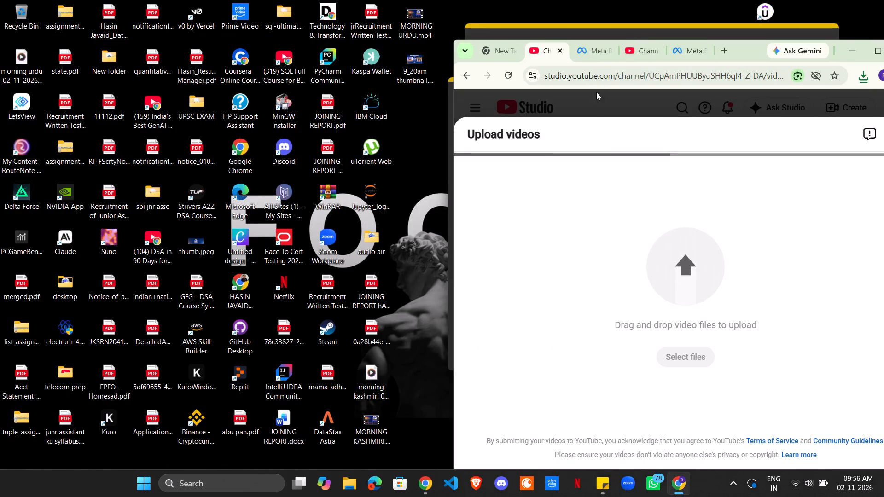
# Upload _MORNING URDU.mp4 from the desktop to the second YouTube upload page.
pyautogui.click(631, 55)
pyautogui.moveTo(411, 18); pyautogui.dragTo(672, 241)
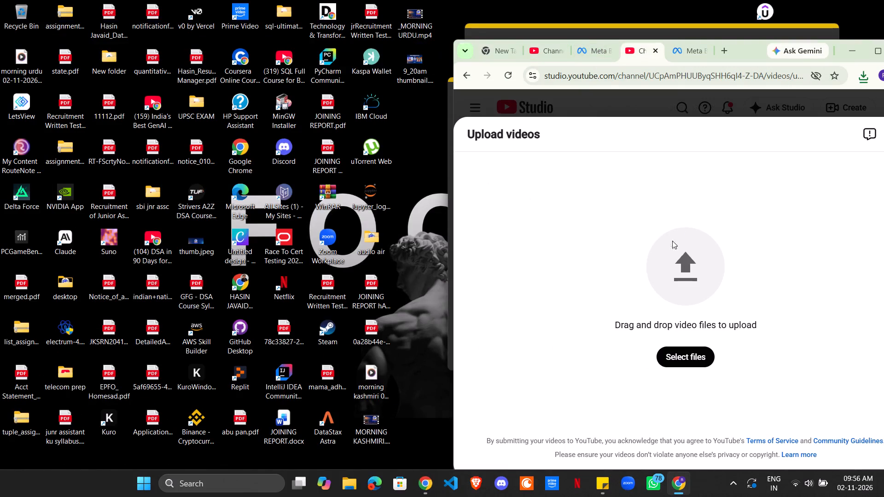
pyautogui.moveTo(672, 241); pyautogui.dragTo(681, 296)
# Add MORNING KASHMIRI.mp4 from the desktop to the first Meta reel, maximize the browser window, and mute the reel preview.
pyautogui.click(597, 60)
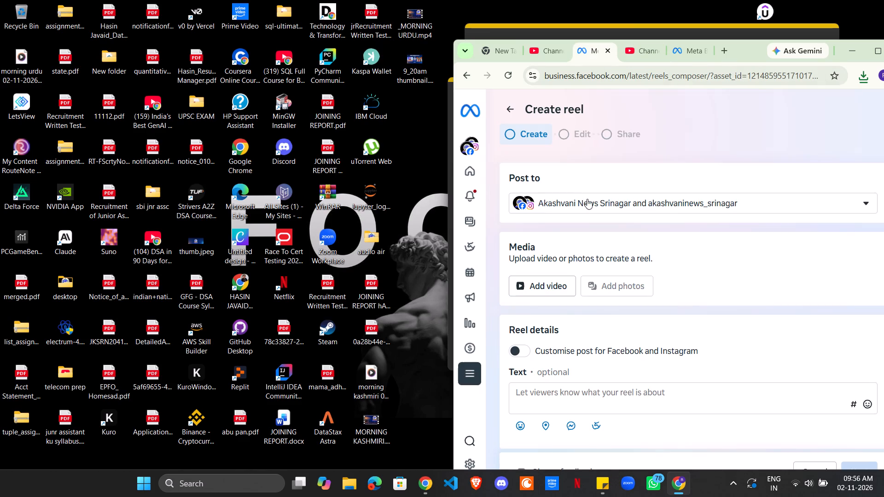
pyautogui.click(531, 295)
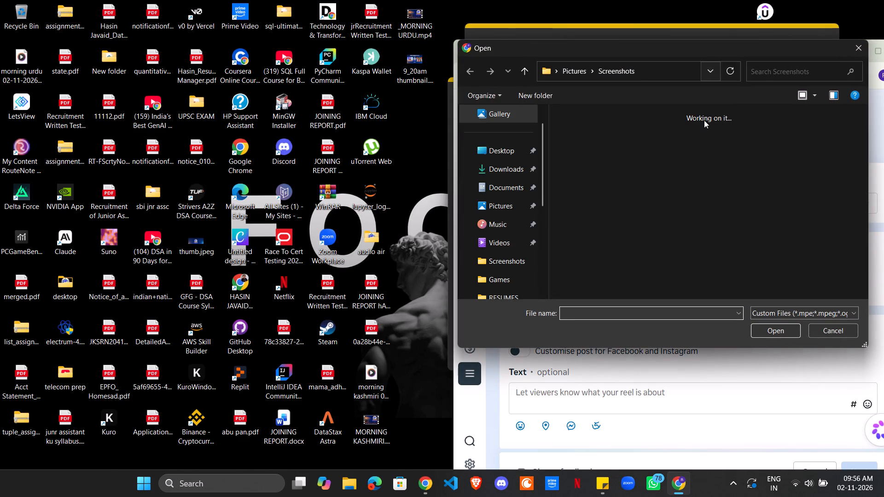
pyautogui.click(505, 154)
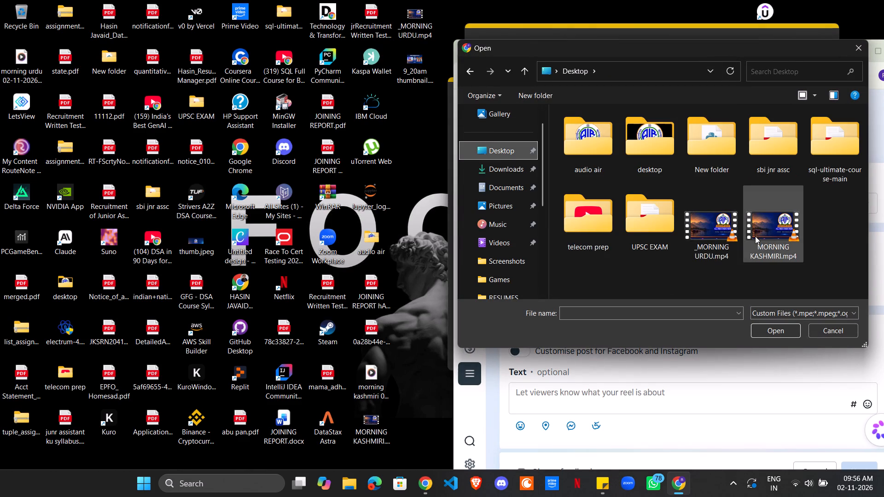
pyautogui.click(705, 237)
pyautogui.click(771, 241)
pyautogui.click(780, 330)
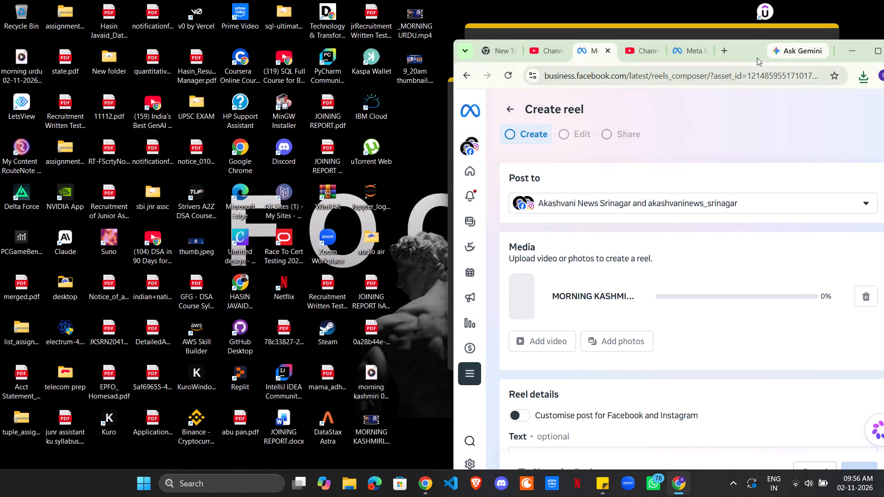
pyautogui.moveTo(755, 55); pyautogui.dragTo(640, 0)
pyautogui.click(588, 3)
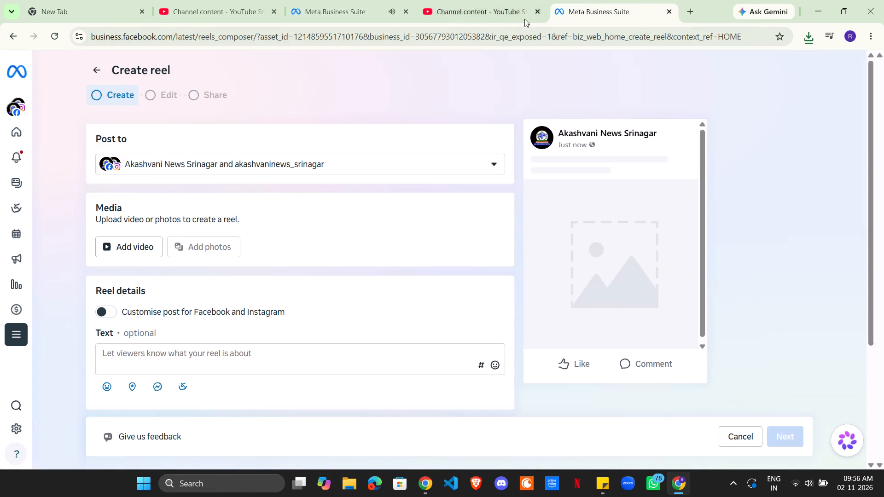
pyautogui.click(349, 6)
pyautogui.click(666, 160)
# Add _MORNING URDU.mp4 to the second Meta reel and mute its preview.
pyautogui.click(576, 0)
pyautogui.click(150, 245)
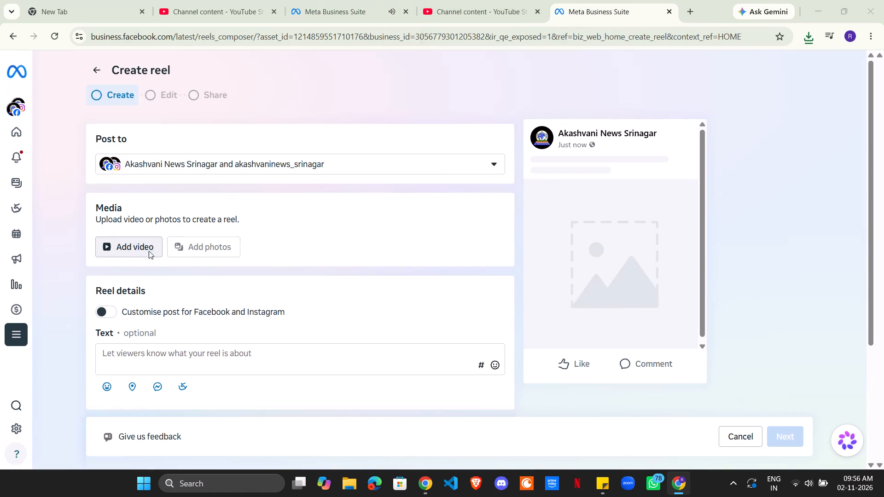
pyautogui.click(251, 214)
pyautogui.click(306, 290)
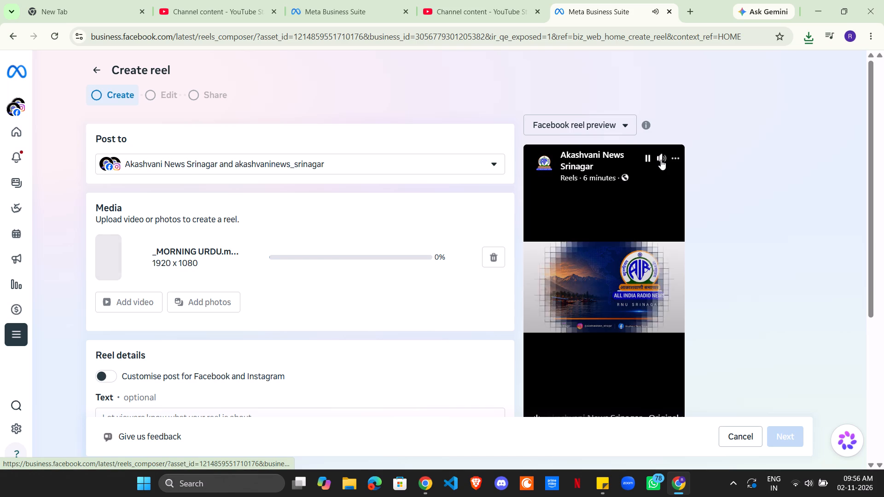
pyautogui.click(661, 160)
pyautogui.click(332, 6)
pyautogui.click(586, 14)
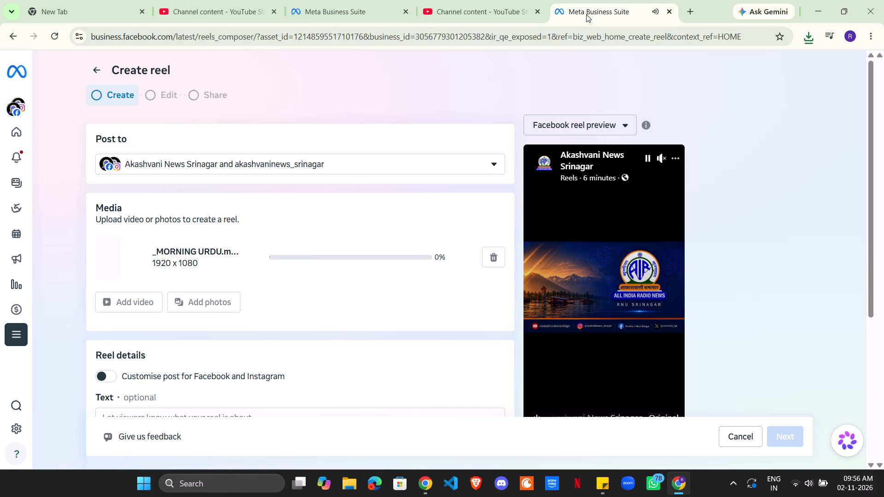
pyautogui.click(174, 6)
pyautogui.click(465, 12)
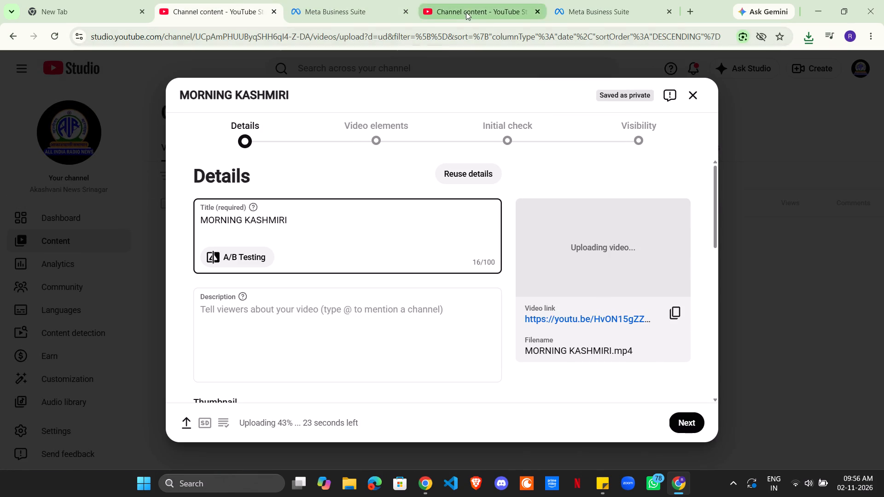
pyautogui.click(224, 9)
pyautogui.click(594, 494)
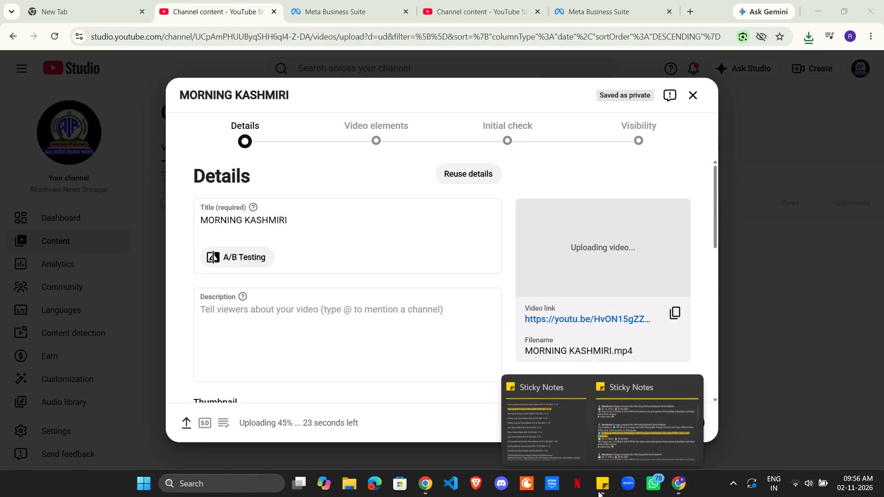
pyautogui.click(555, 431)
pyautogui.hotkey('ctrl', 'c')
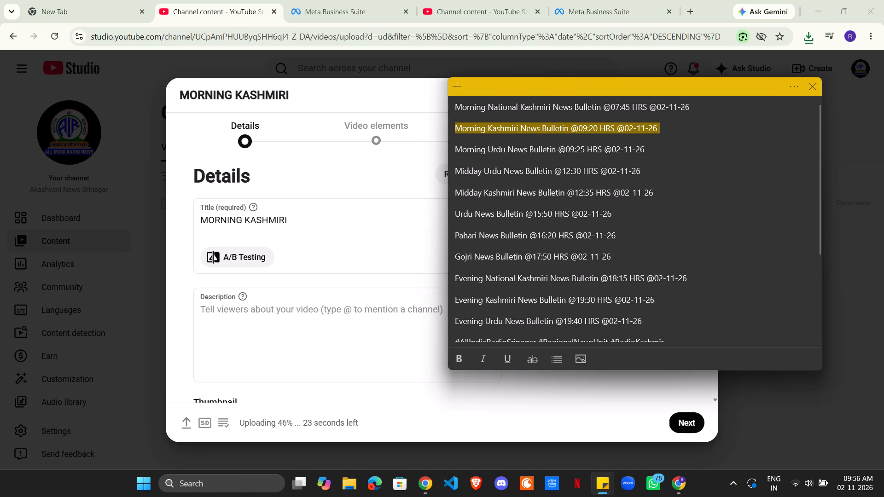
pyautogui.scroll(-11, 582, 229)
pyautogui.moveTo(599, 339); pyautogui.dragTo(452, 210)
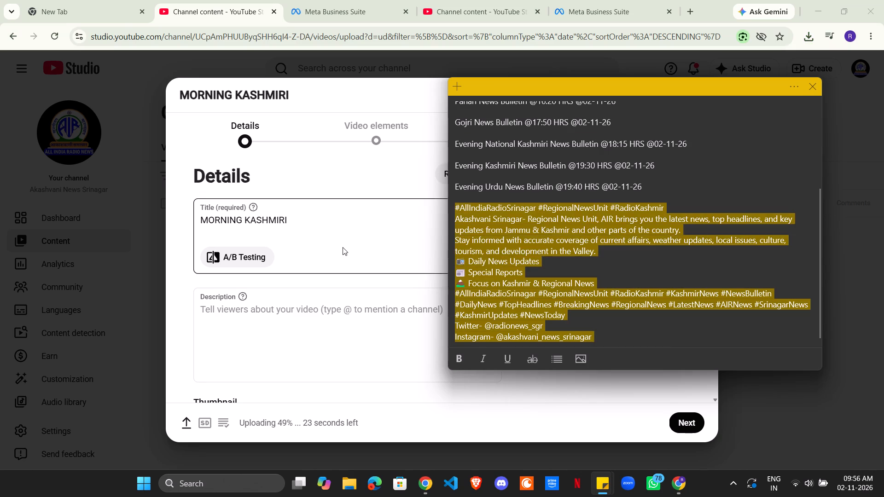
pyautogui.click(343, 247)
pyautogui.hotkey('ctrl', 'a')
pyautogui.hotkey('ctrl', 'v')
# Fill the Kashmiri YouTube description with the standard channel text from the titles sticky note, from #AllIndiaRadioSrinagar through the Instagram handle.
pyautogui.click(603, 490)
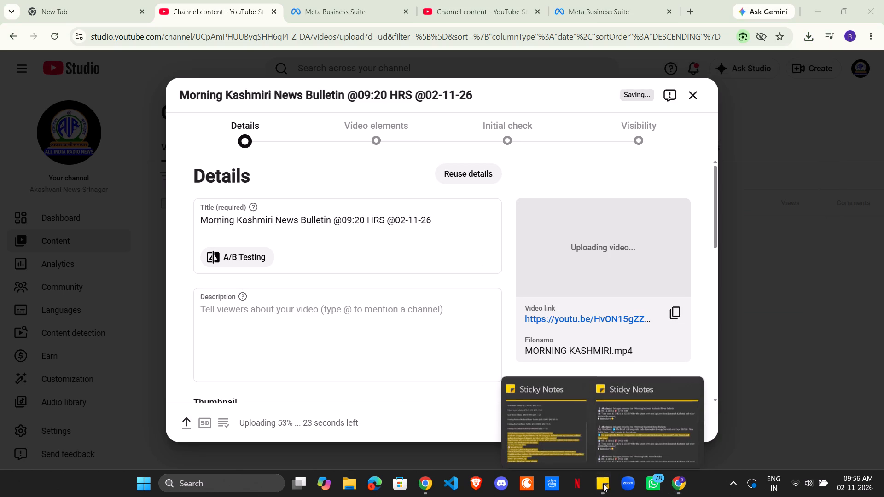
pyautogui.click(553, 380)
pyautogui.hotkey('ctrl', 'c')
pyautogui.click(285, 353)
pyautogui.hotkey('ctrl', 'v')
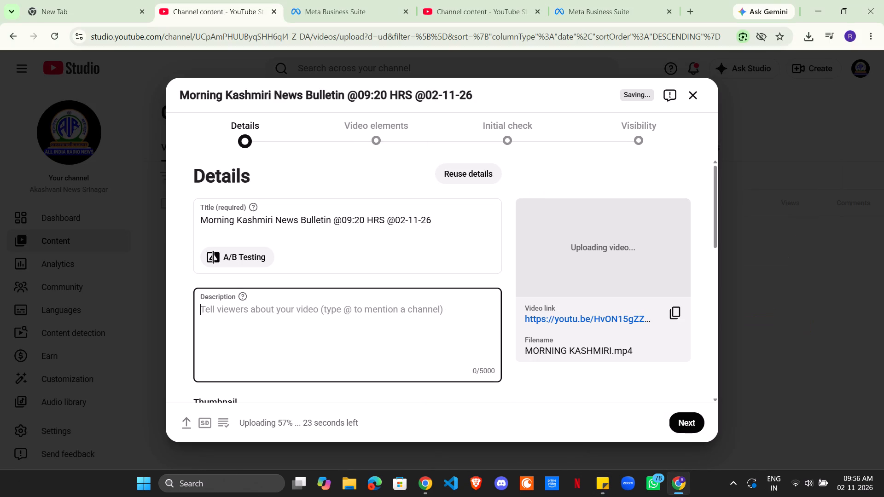
# Put the 09:20 Kashmiri bulletin text atop the YouTube description, keeping only its Top Headlines and removing the introduction, date, tune-in and listen lines.
pyautogui.click(603, 481)
pyautogui.click(639, 436)
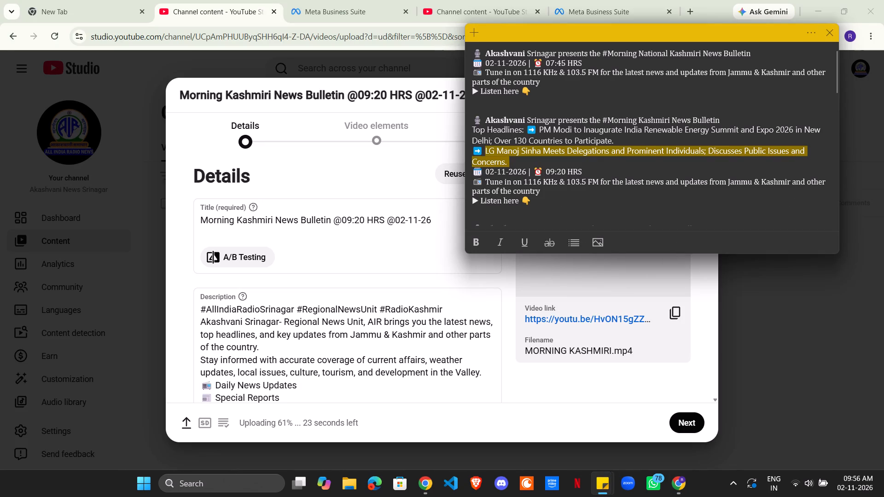
pyautogui.click(551, 211)
pyautogui.moveTo(539, 203); pyautogui.dragTo(460, 116)
pyautogui.hotkey('ctrl', 'c')
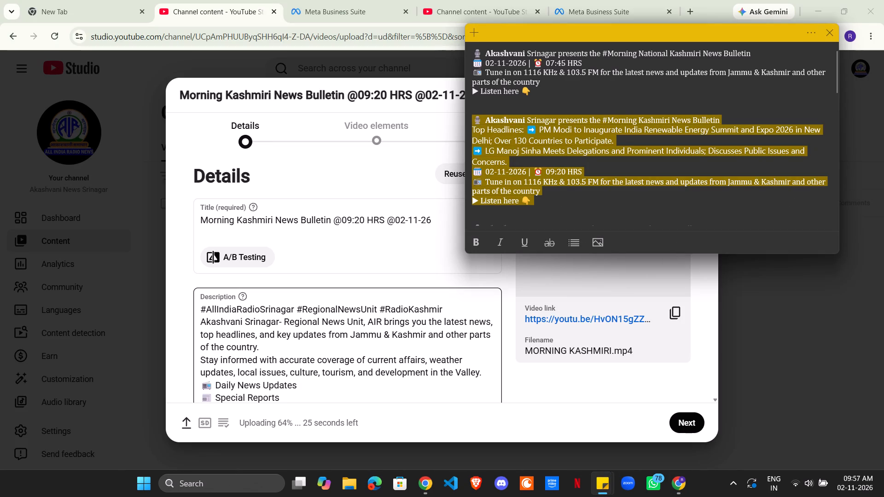
pyautogui.click(201, 308)
pyautogui.hotkey('ctrl', 'v')
pyautogui.scroll(-2, 286, 354)
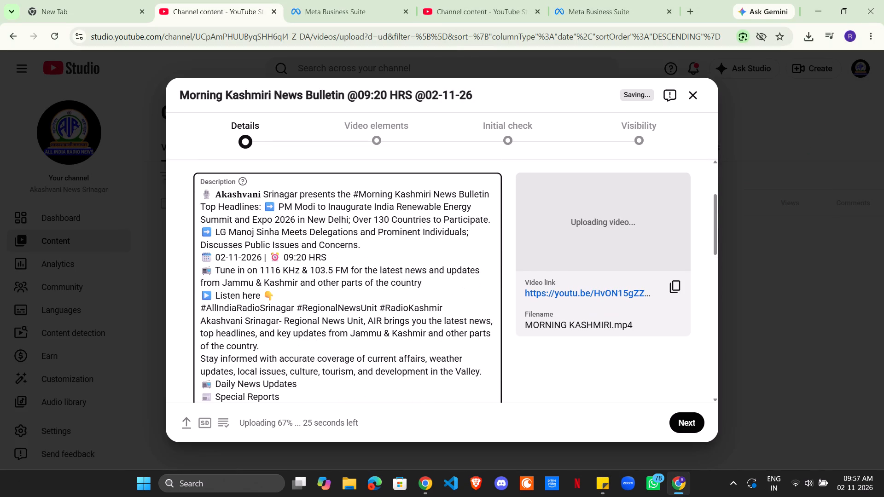
pyautogui.moveTo(287, 296); pyautogui.dragTo(201, 258)
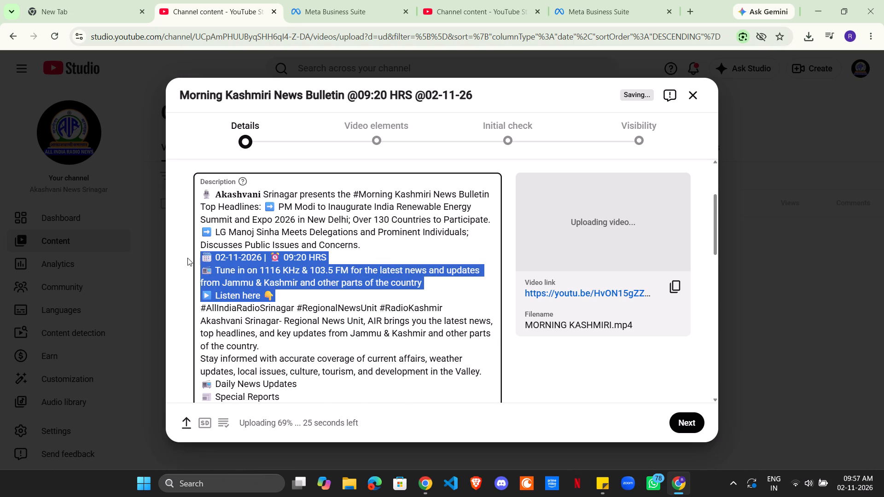
pyautogui.press('BackSpace')
pyautogui.moveTo(201, 205); pyautogui.dragTo(195, 187)
pyautogui.press('BackSpace')
# Set the 9_20am thumbnail image from the desktop as the Kashmiri YouTube video's thumbnail and maximize the browser window again.
pyautogui.scroll(-3, 289, 234)
pyautogui.scroll(-2, 427, 161)
pyautogui.moveTo(701, 16); pyautogui.dragTo(736, 28)
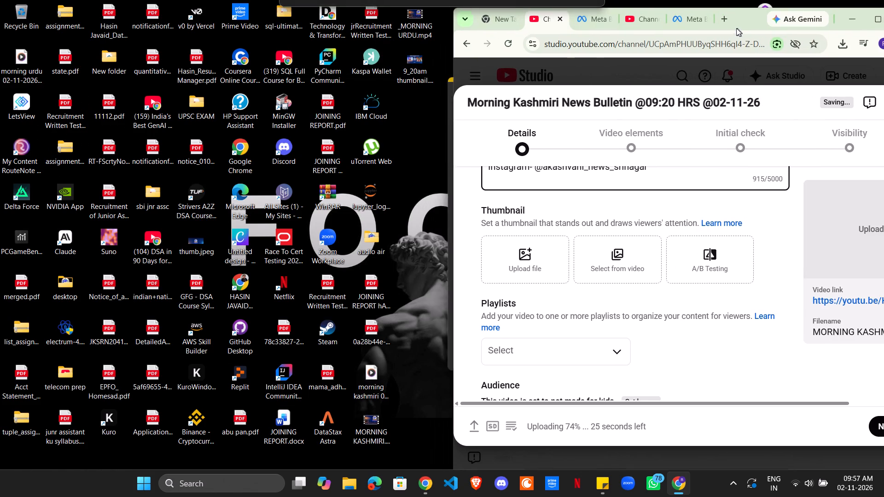
pyautogui.moveTo(736, 28); pyautogui.dragTo(731, 28)
pyautogui.moveTo(416, 64); pyautogui.dragTo(529, 265)
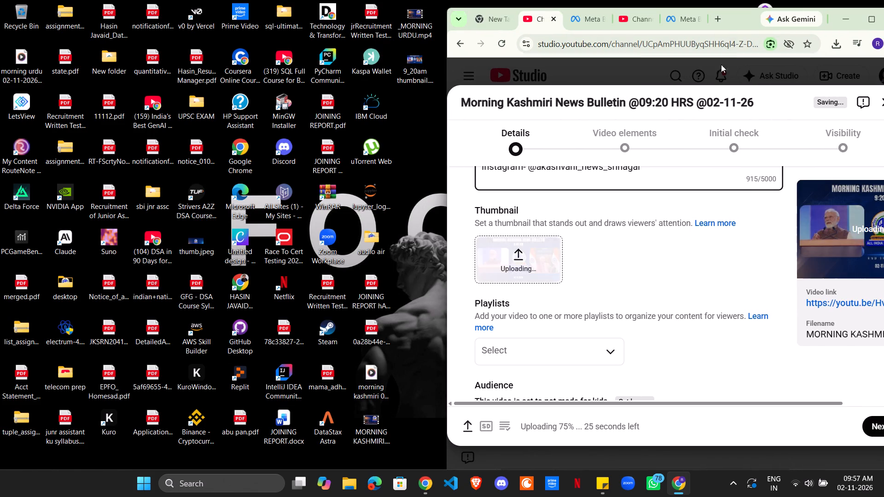
pyautogui.moveTo(729, 22); pyautogui.dragTo(607, 0)
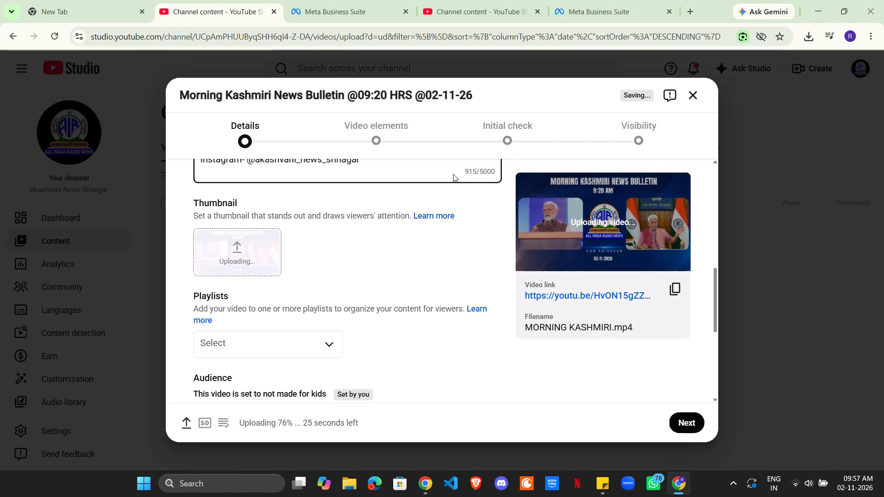
# Paste the 09:20 Kashmiri bulletin text into the first Meta reel's text, remove the "Listen here" line, and end it with a period.
pyautogui.click(355, 0)
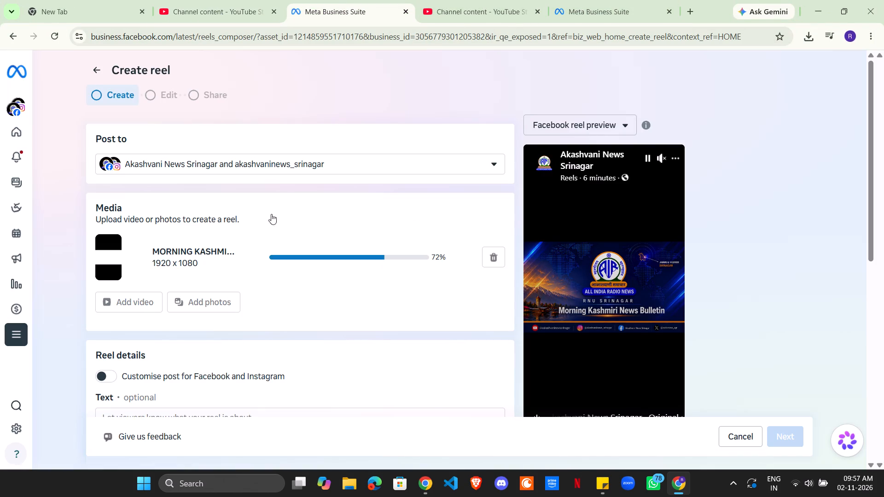
pyautogui.scroll(-2, 262, 332)
pyautogui.click(226, 310)
pyautogui.hotkey('ctrl', 'v')
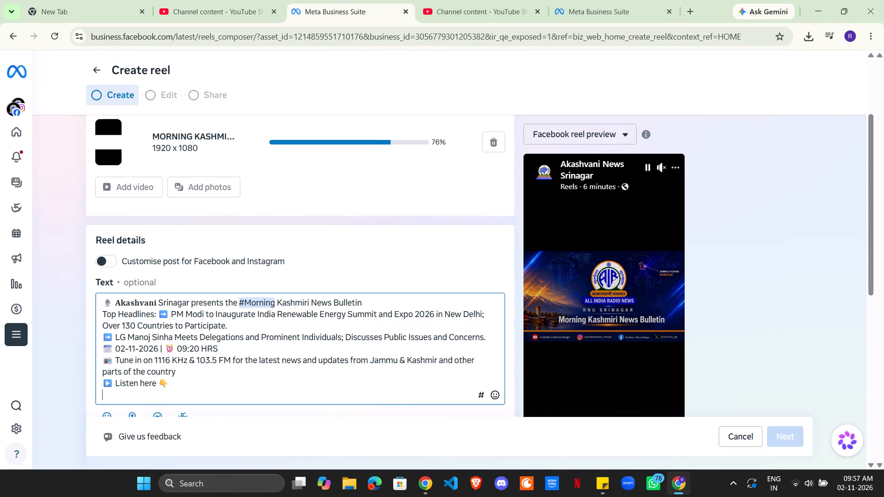
pyautogui.moveTo(141, 396); pyautogui.dragTo(97, 386)
pyautogui.press('BackSpace')
pyautogui.press('BackSpace')
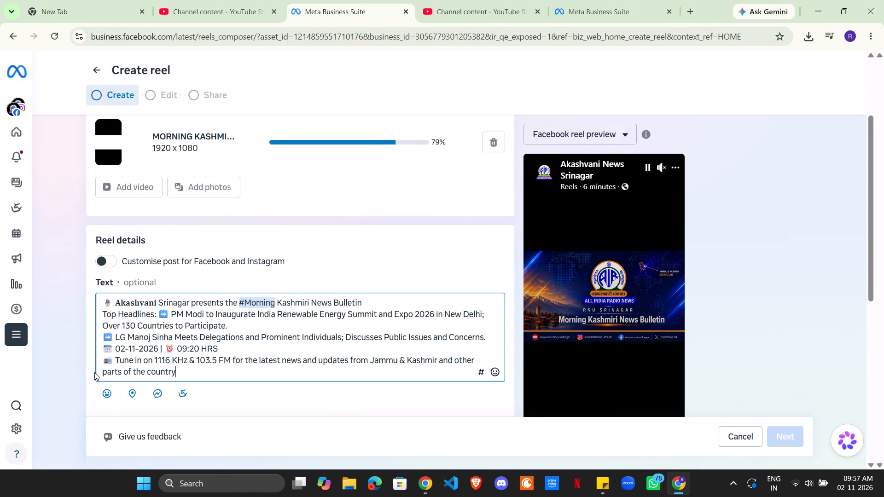
pyautogui.press('.')
# Upload 9_20am thumbnail.png as the Kashmiri Meta reel's thumbnail.
pyautogui.scroll(-4, 331, 292)
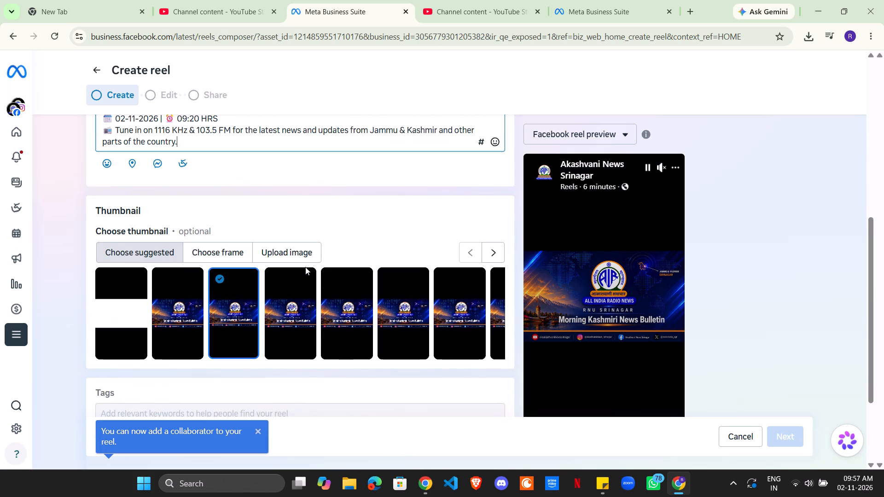
pyautogui.click(302, 255)
pyautogui.click(472, 276)
pyautogui.click(476, 283)
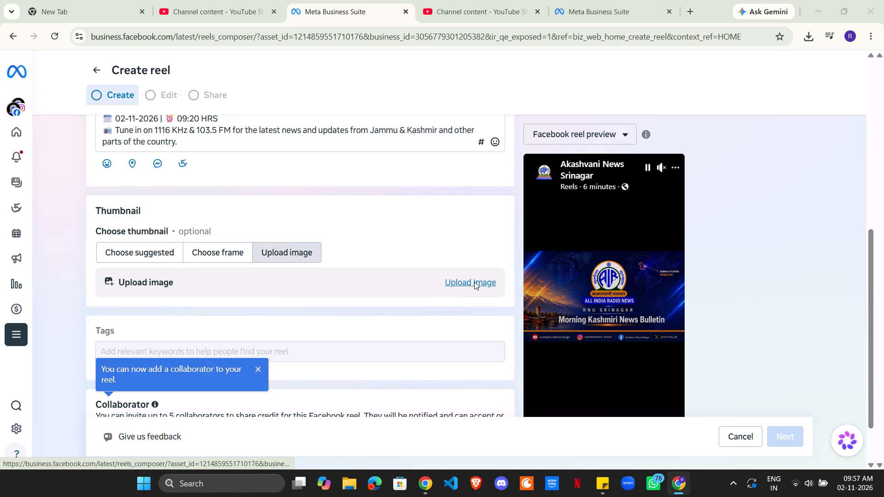
pyautogui.click(261, 198)
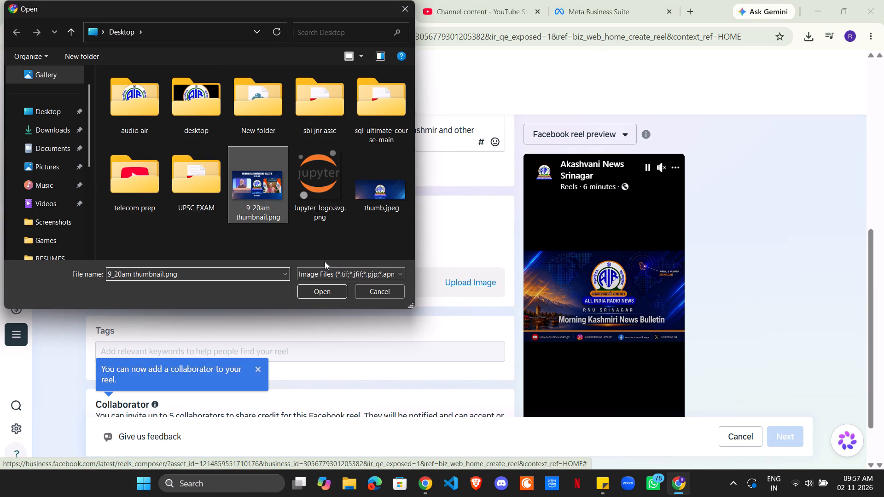
pyautogui.click(329, 289)
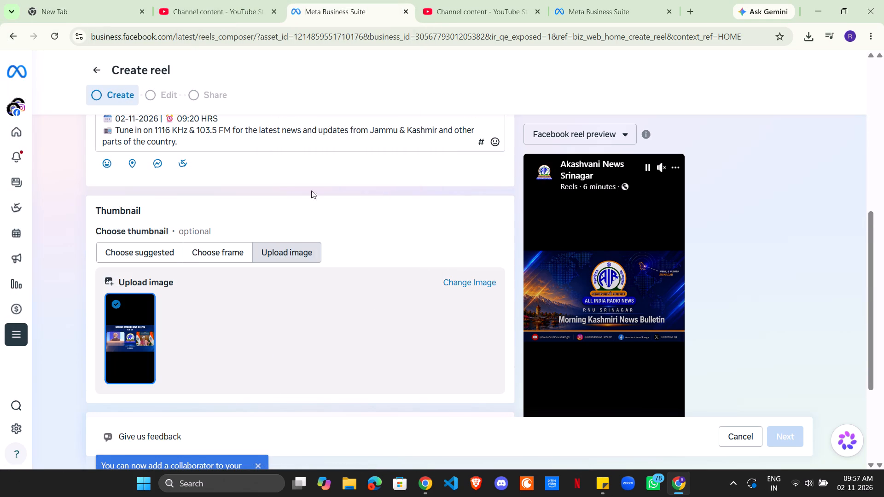
# Advance the Kashmiri YouTube upload to the Visibility stage and set it to Public.
pyautogui.click(235, 0)
pyautogui.tripleClick(687, 425)
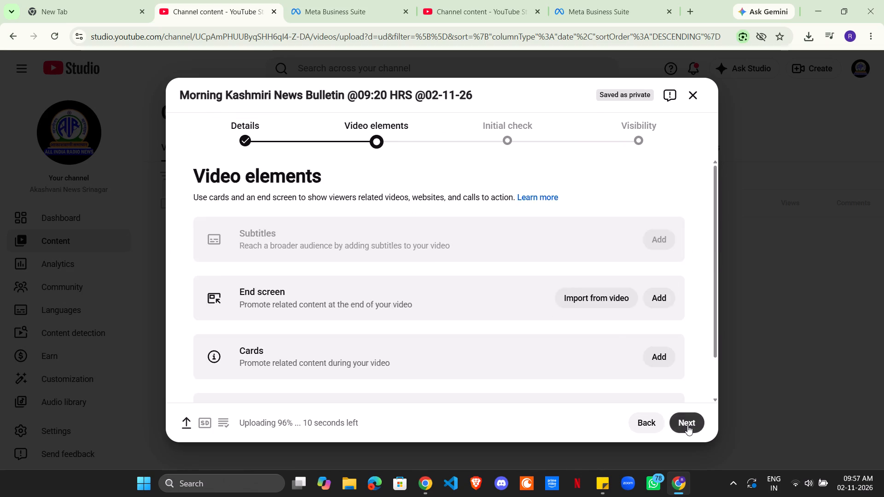
pyautogui.click(255, 328)
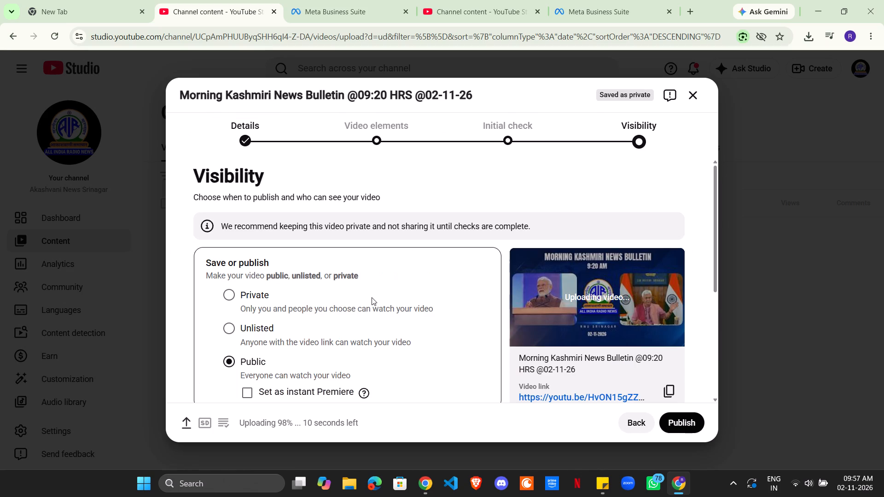
# Advance the Kashmiri Meta reel through the Create and Edit stages toward Share.
pyautogui.click(345, 9)
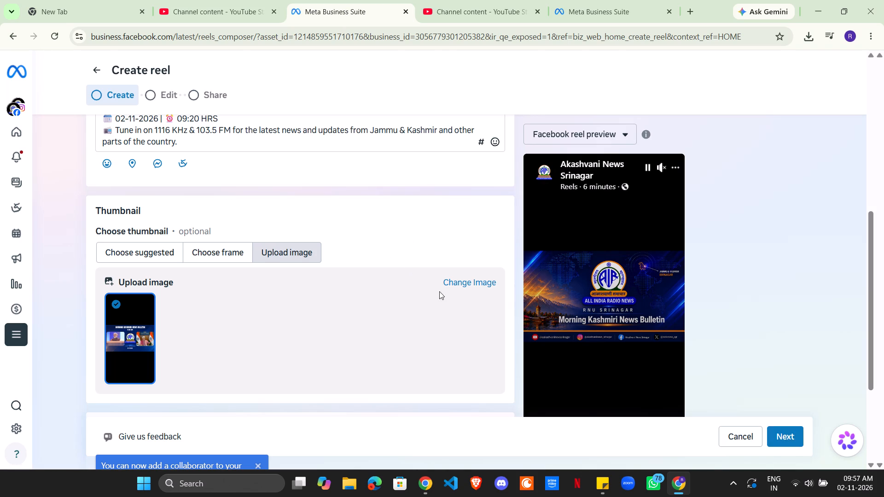
pyautogui.scroll(7, 444, 297)
pyautogui.scroll(-2, 489, 326)
pyautogui.doubleClick(791, 436)
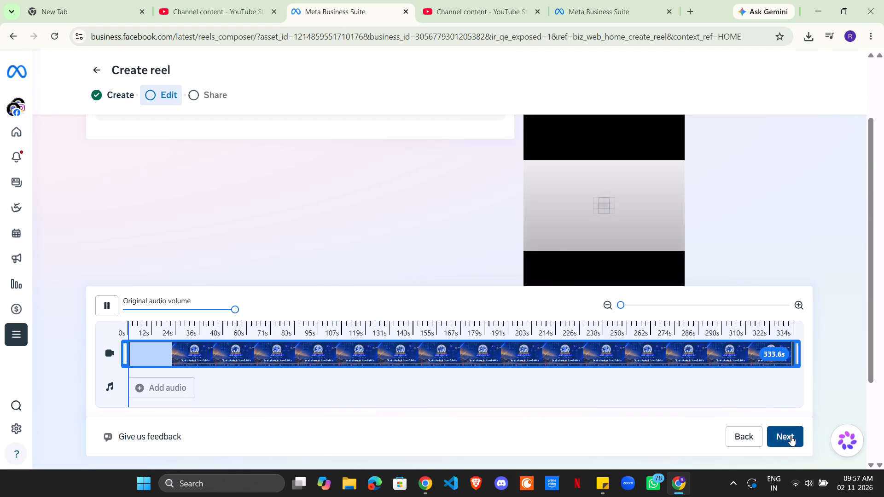
pyautogui.click(791, 436)
# Paste the standard Akashvani Srinagar description, beginning #AllIndiaRadioSrinagar, from the sticky note into the Urdu YouTube upload's description.
pyautogui.click(486, 0)
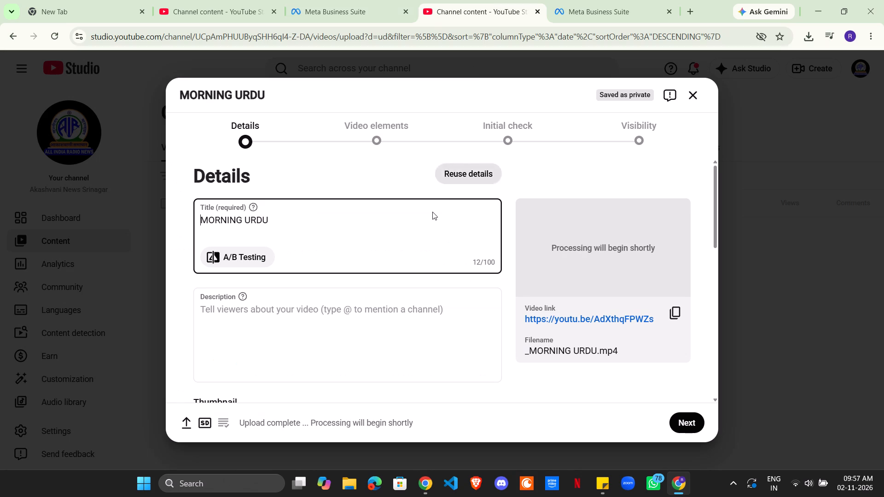
pyautogui.click(610, 496)
pyautogui.click(553, 439)
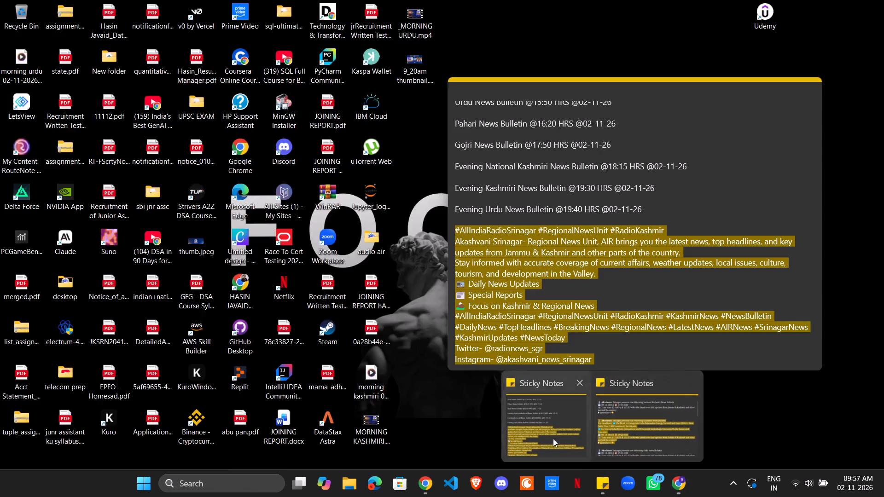
pyautogui.hotkey('ctrl', 'c')
pyautogui.click(299, 336)
pyautogui.hotkey('ctrl', 'v')
pyautogui.click(599, 486)
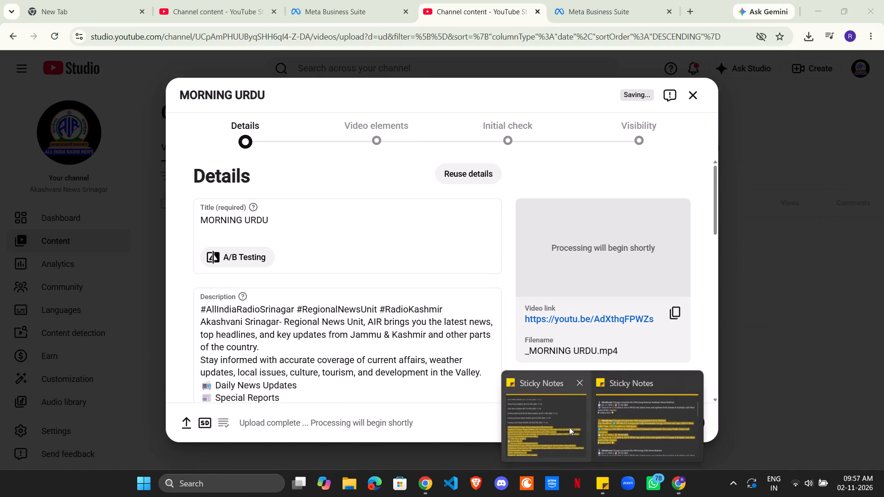
pyautogui.click(569, 427)
pyautogui.scroll(12, 584, 192)
pyautogui.moveTo(656, 146); pyautogui.dragTo(380, 146)
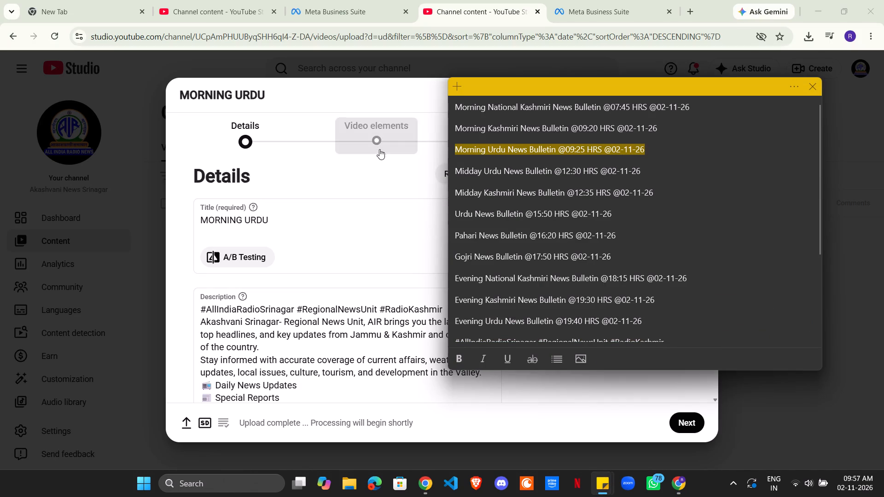
pyautogui.hotkey('ctrl', 'c')
pyautogui.keyDown('ctrl'); pyautogui.click(312, 232); pyautogui.keyUp('ctrl')
pyautogui.hotkey('ctrl', 'a')
pyautogui.hotkey('ctrl', 'v')
# Upload thumb.jpeg from the desktop as the Urdu YouTube video's thumbnail.
pyautogui.scroll(-5, 462, 328)
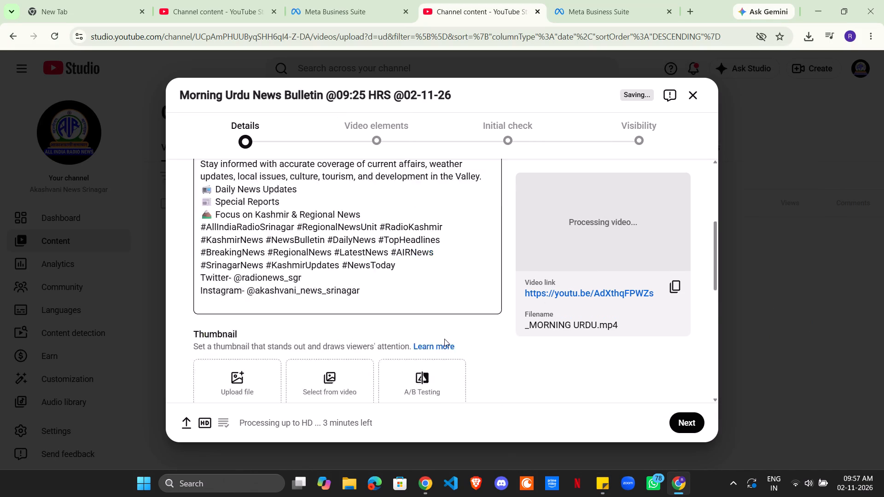
pyautogui.moveTo(712, 21); pyautogui.dragTo(727, 28)
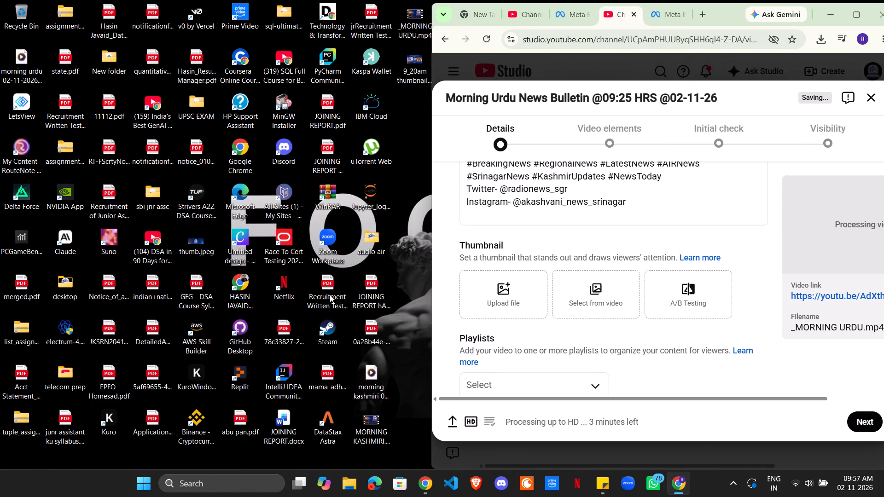
pyautogui.moveTo(201, 240); pyautogui.dragTo(329, 270)
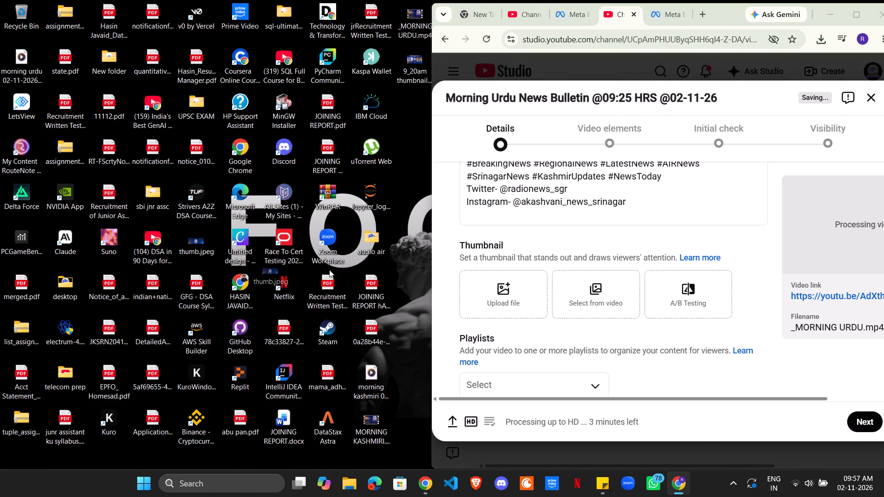
pyautogui.moveTo(329, 270); pyautogui.dragTo(510, 292)
pyautogui.moveTo(718, 17); pyautogui.dragTo(627, 0)
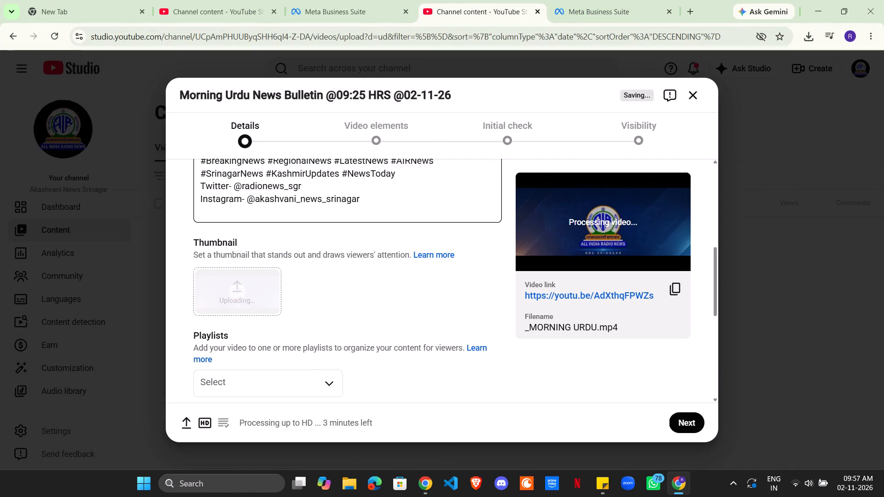
# Paste the 09:25 Urdu bulletin text into the Urdu Meta reel's text, remove the "Listen here" line, and end it with a period.
pyautogui.click(600, 0)
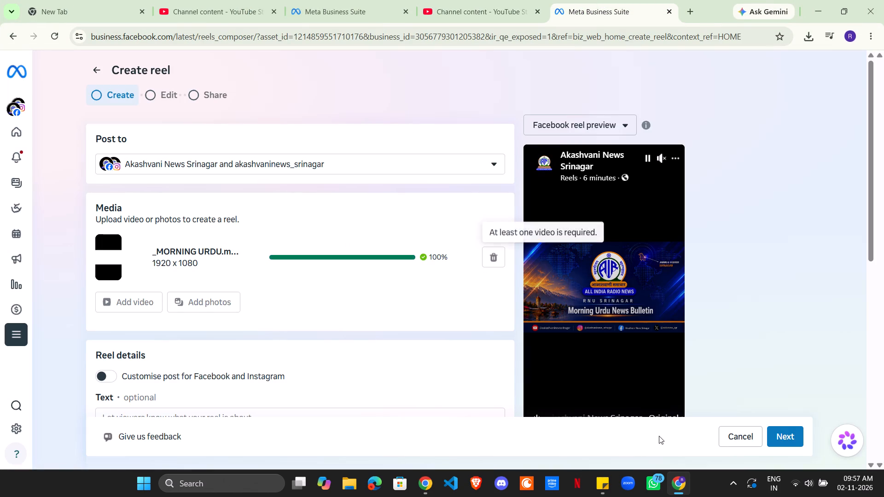
pyautogui.scroll(-3, 422, 322)
pyautogui.click(597, 495)
pyautogui.click(625, 429)
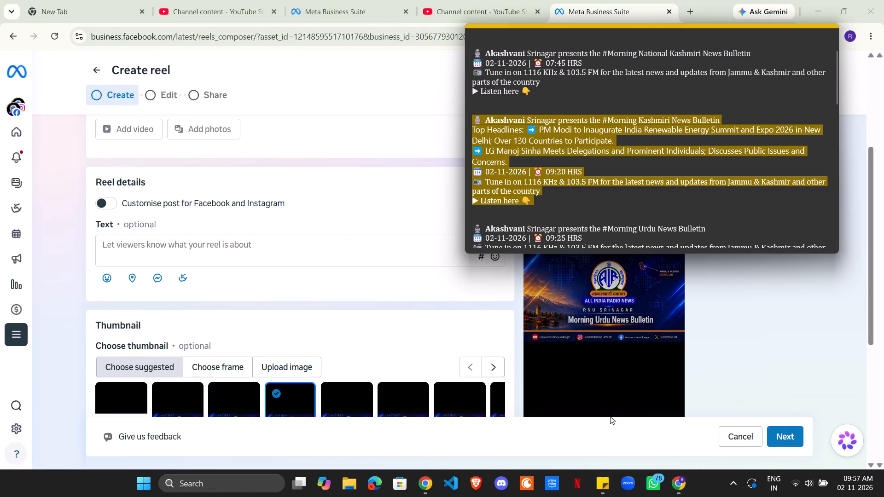
pyautogui.scroll(-2, 552, 315)
pyautogui.scroll(-2, 559, 192)
pyautogui.moveTo(544, 214); pyautogui.dragTo(459, 178)
pyautogui.hotkey('ctrl', 'c')
pyautogui.scroll(1, 298, 214)
pyautogui.click(170, 193)
pyautogui.hotkey('ctrl', 'v')
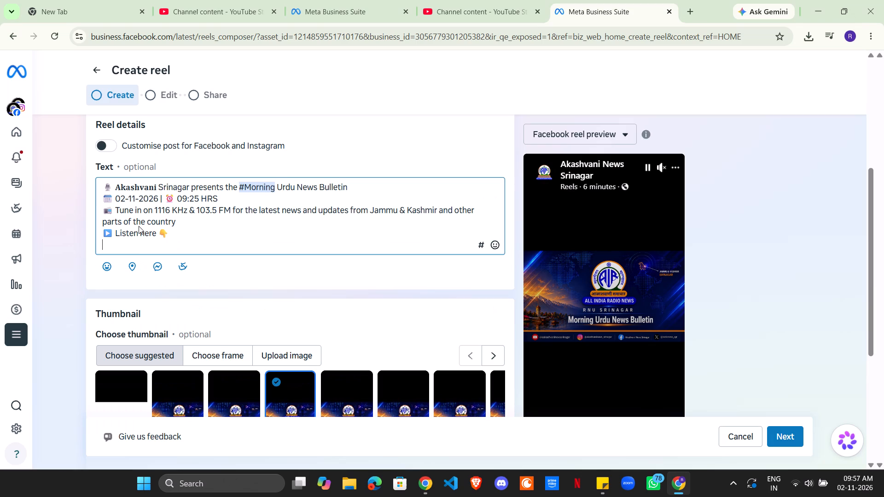
pyautogui.moveTo(123, 242); pyautogui.dragTo(92, 235)
pyautogui.press('BackSpace')
pyautogui.press('BackSpace')
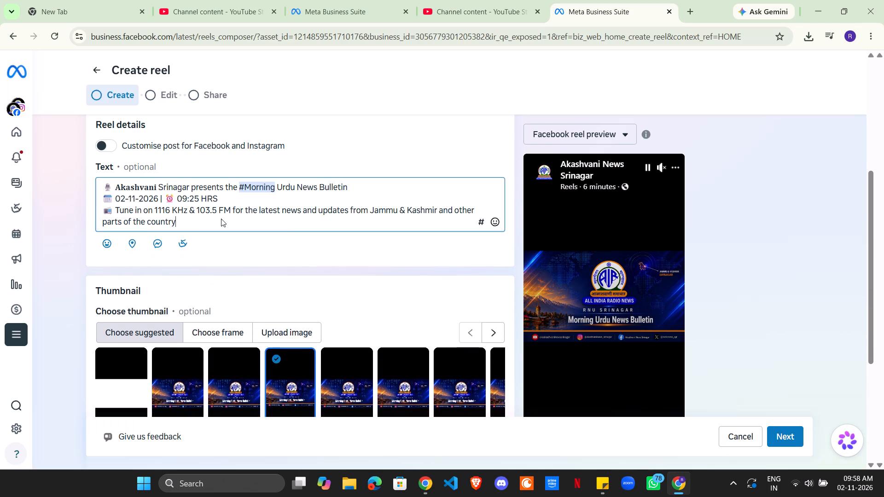
pyautogui.press('.')
# Upload thumb.jpeg as the Urdu Meta reel's thumbnail.
pyautogui.click(290, 337)
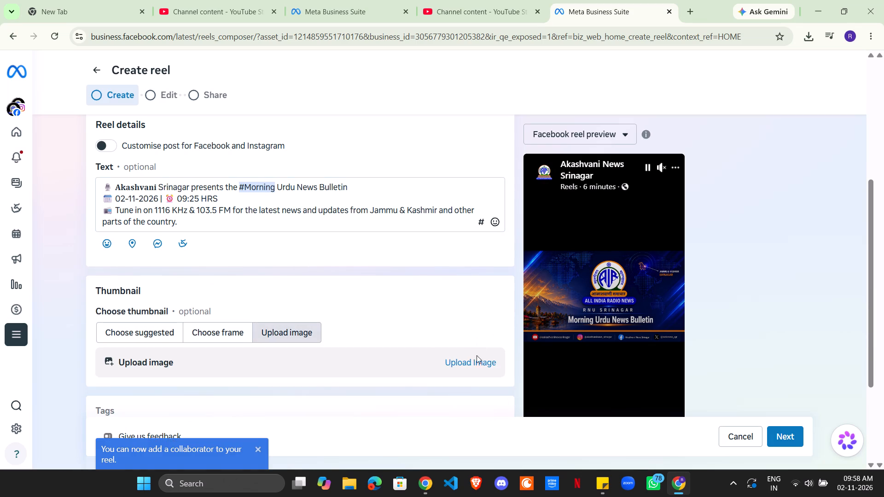
pyautogui.click(477, 361)
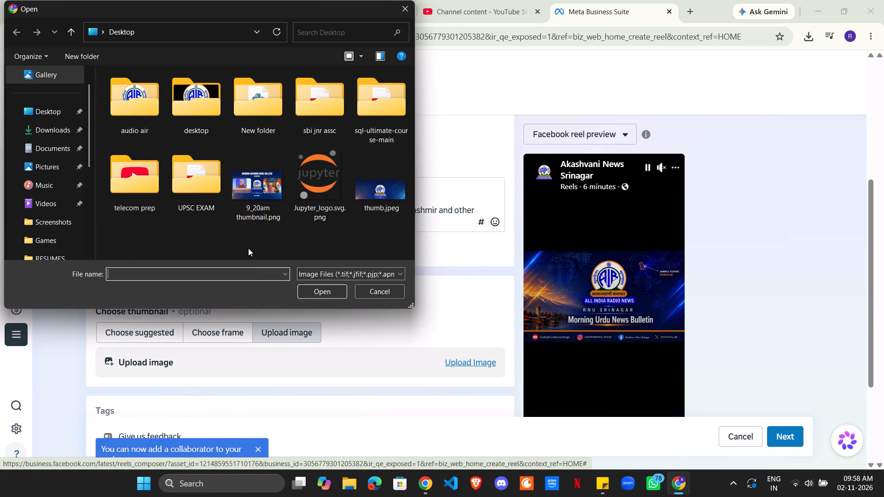
pyautogui.click(387, 195)
pyautogui.click(314, 292)
# Advance the Urdu YouTube upload to the Visibility stage and set it to Public.
pyautogui.click(501, 0)
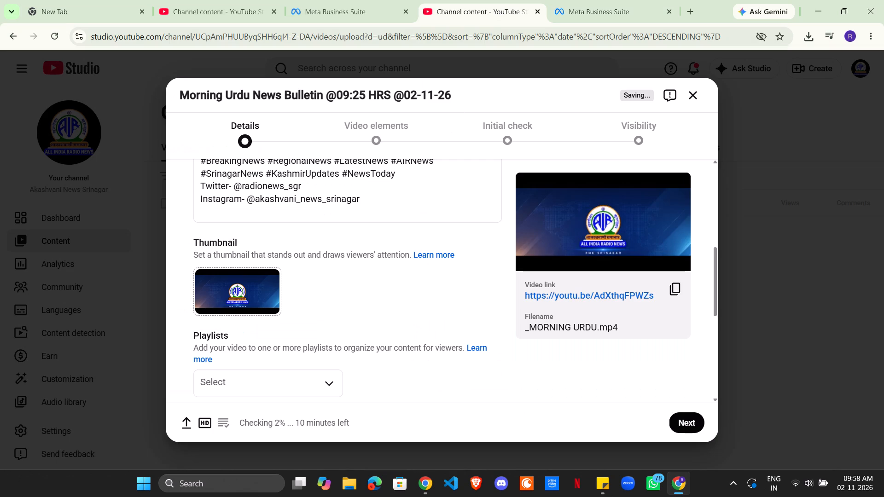
pyautogui.click(698, 427)
pyautogui.click(696, 426)
pyautogui.click(696, 426)
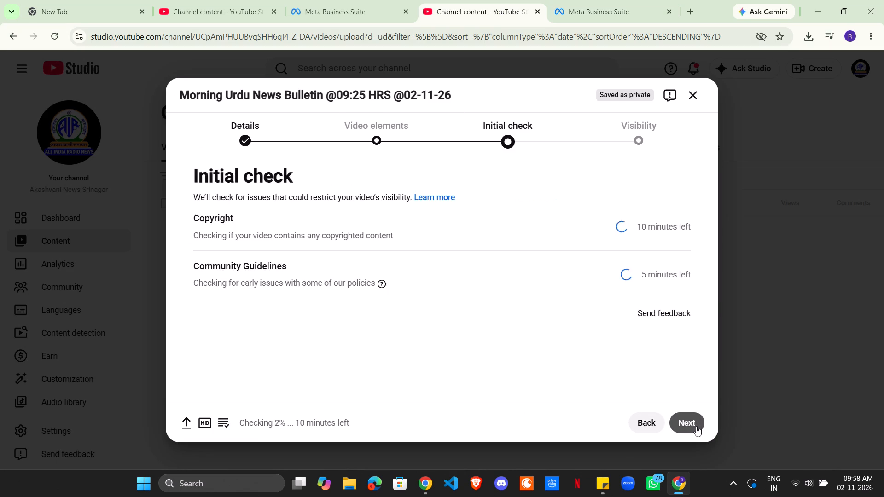
pyautogui.click(254, 327)
pyautogui.click(212, 0)
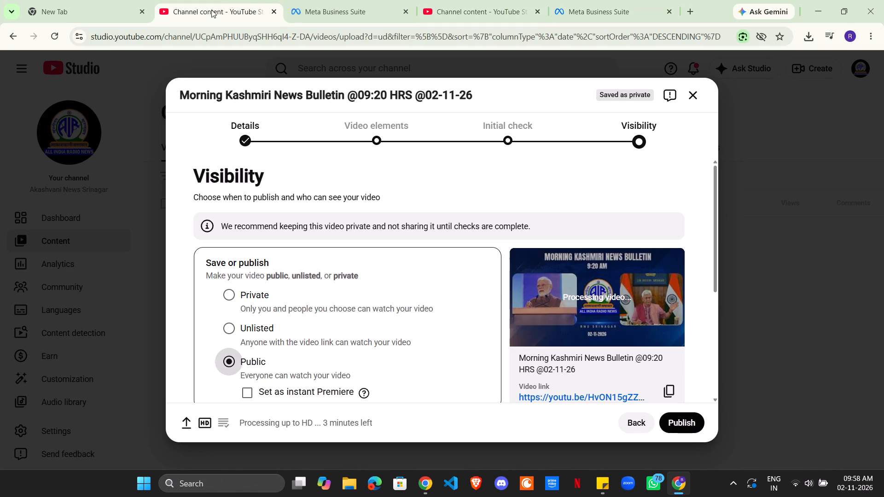
pyautogui.click(481, 0)
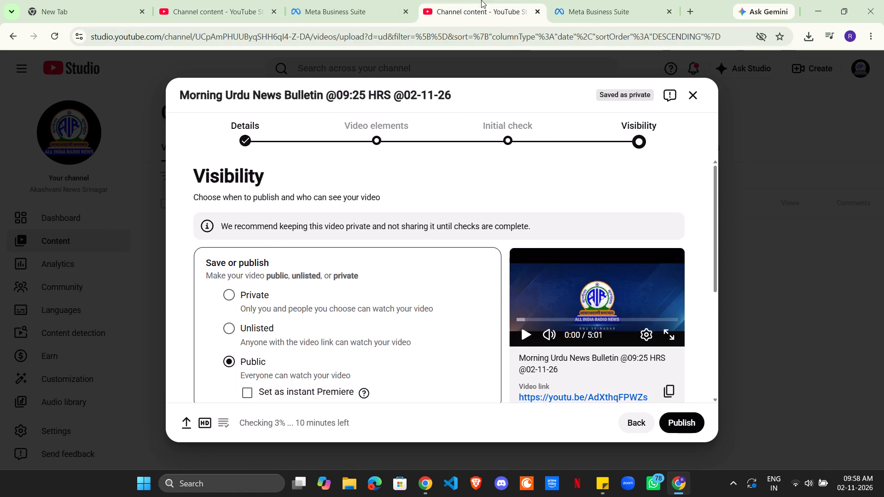
# Advance the Urdu Meta reel through the Create and Edit stages and share it now.
pyautogui.click(593, 7)
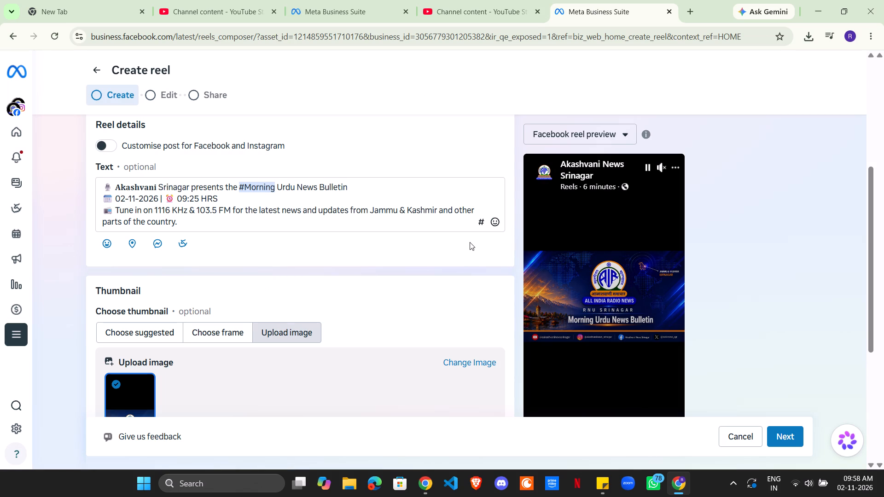
pyautogui.scroll(6, 433, 300)
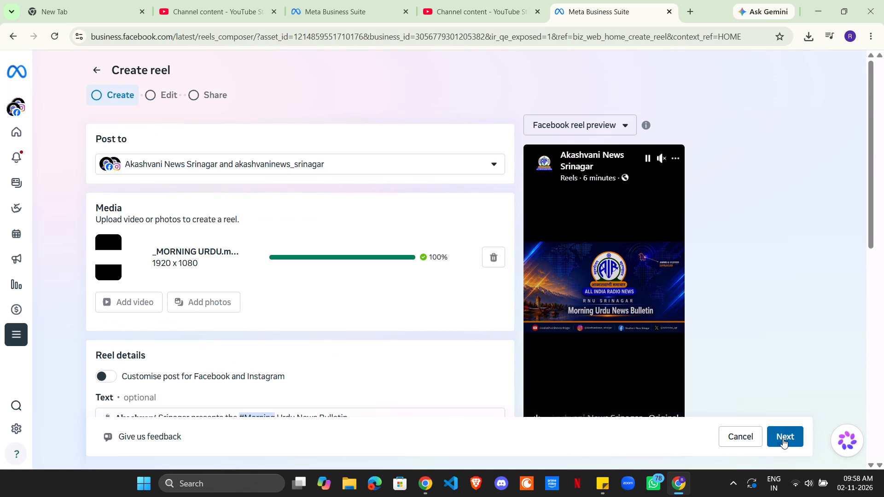
pyautogui.doubleClick(783, 439)
pyautogui.click(783, 439)
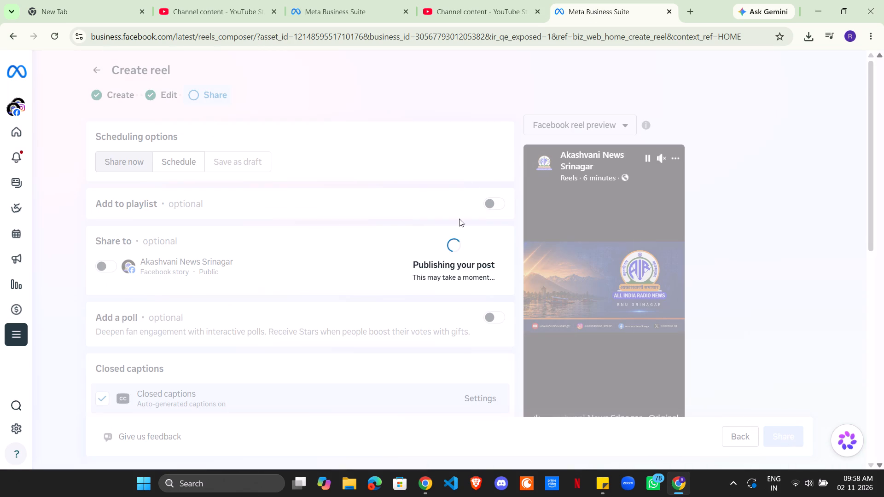
# Copy the full 09:20 Morning Kashmiri News Bulletin text, including its top headlines, from the sticky note.
pyautogui.click(489, 0)
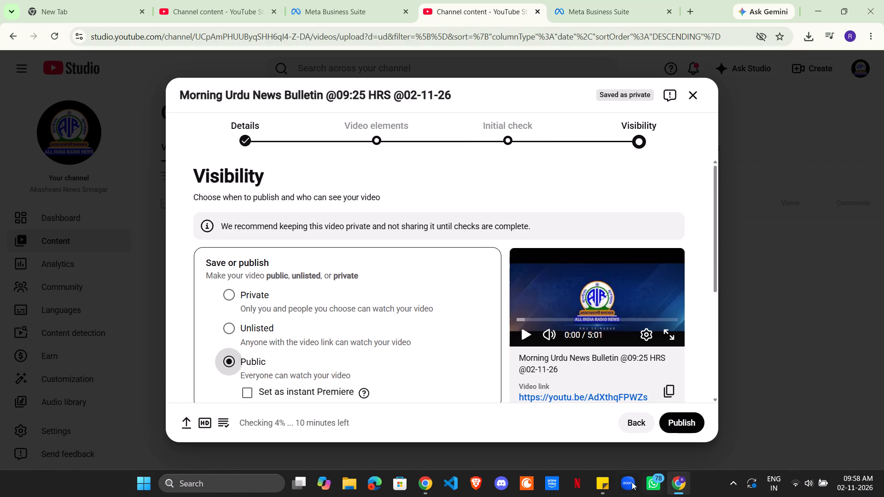
pyautogui.click(638, 420)
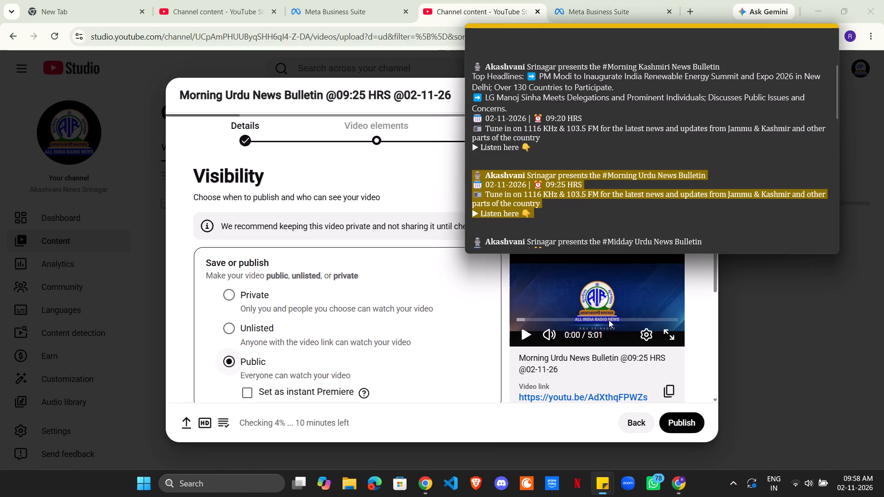
pyautogui.moveTo(539, 151); pyautogui.dragTo(462, 65)
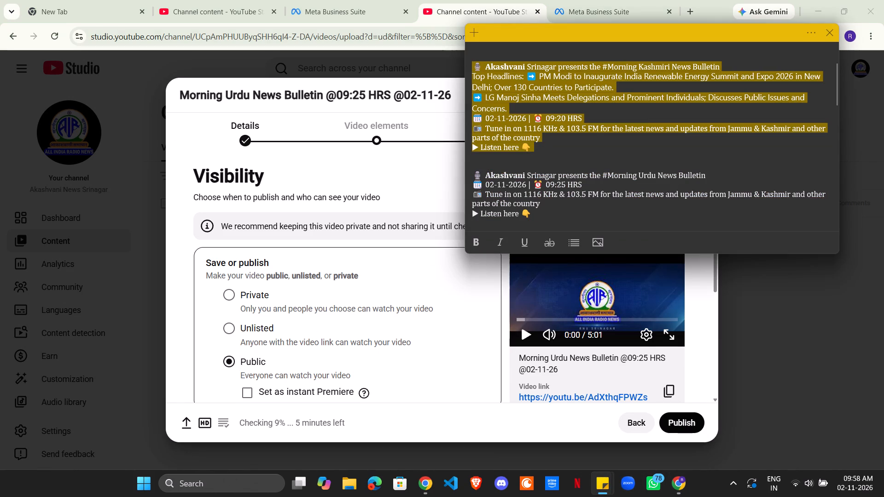
pyautogui.hotkey('ctrl', 'c')
# Return to the Kashmiri Meta reel and decline the offer to create another reel from the video.
pyautogui.click(199, 0)
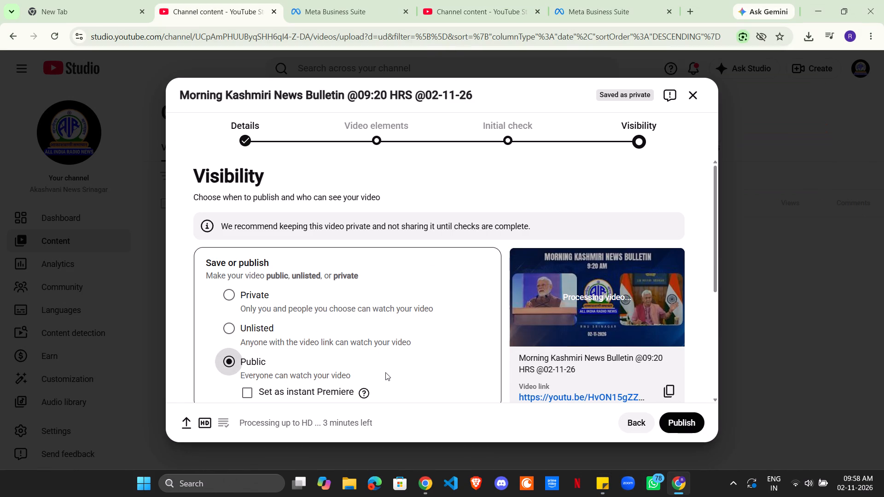
pyautogui.click(376, 0)
pyautogui.click(588, 229)
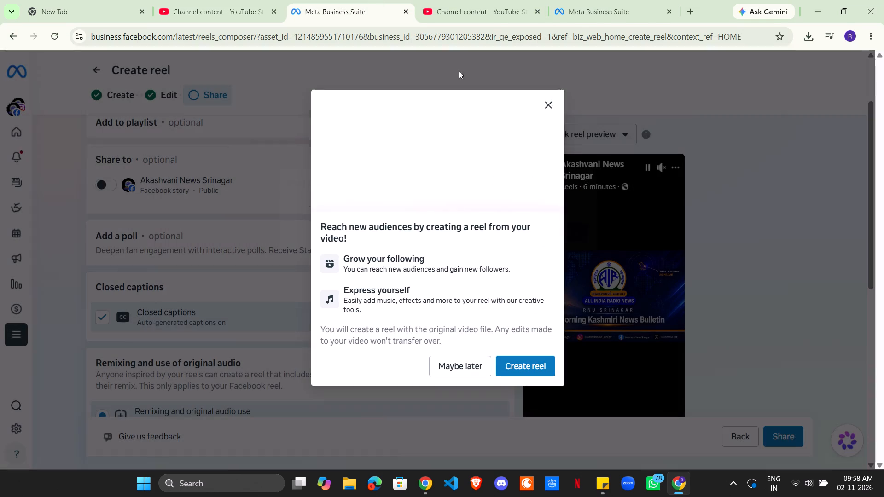
pyautogui.click(470, 368)
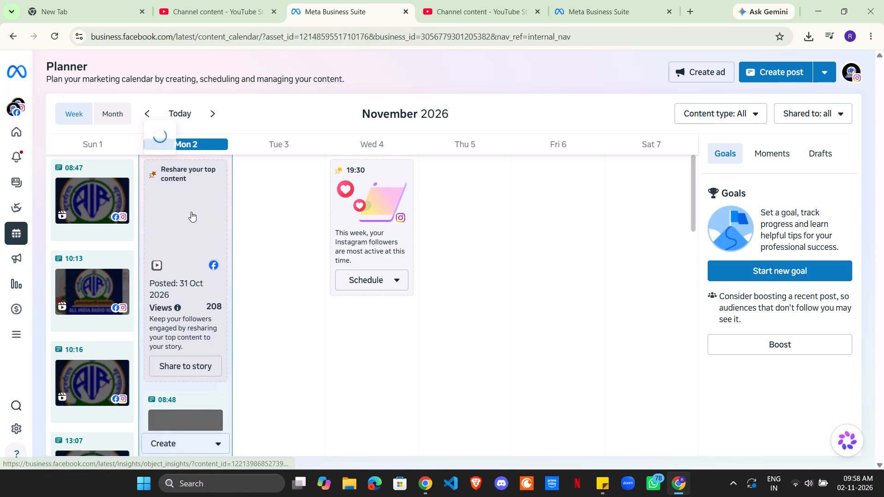
# Review the Monday 2 November posts in the Planner week view and close the Planner page.
pyautogui.scroll(-3, 359, 167)
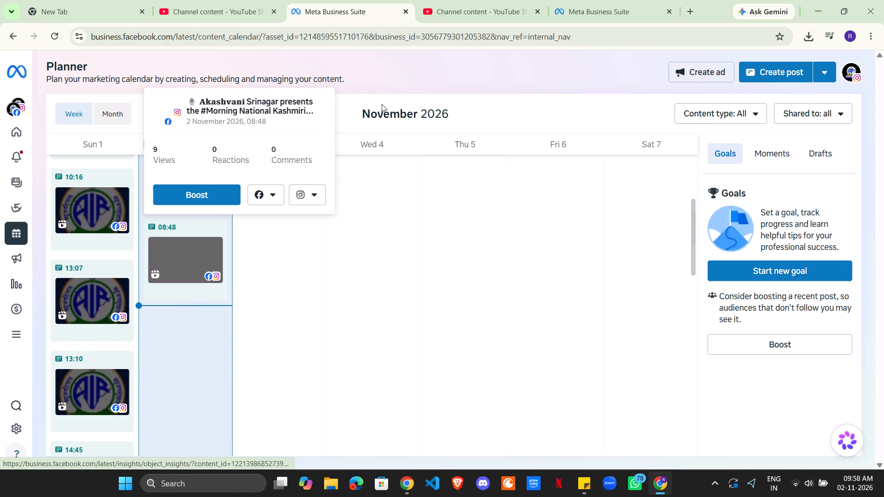
pyautogui.click(406, 9)
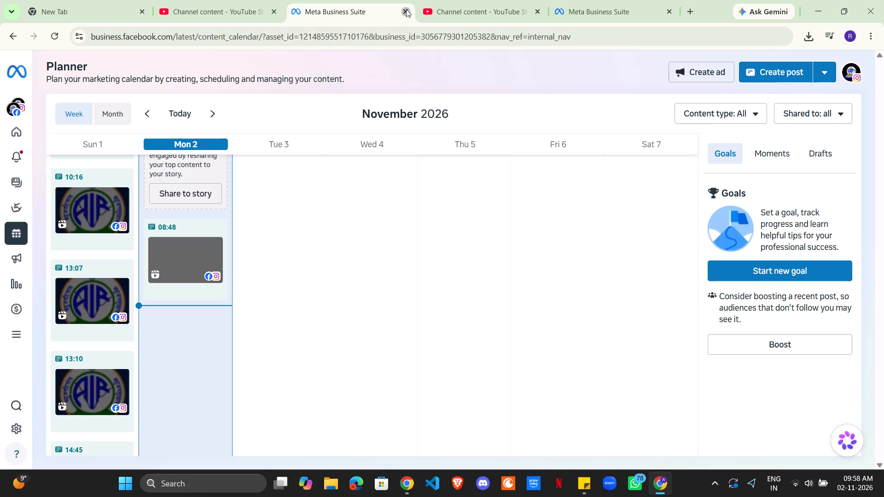
# Return to the Urdu Meta reel and dismiss its reel processing notice.
pyautogui.click(455, 12)
pyautogui.click(583, 231)
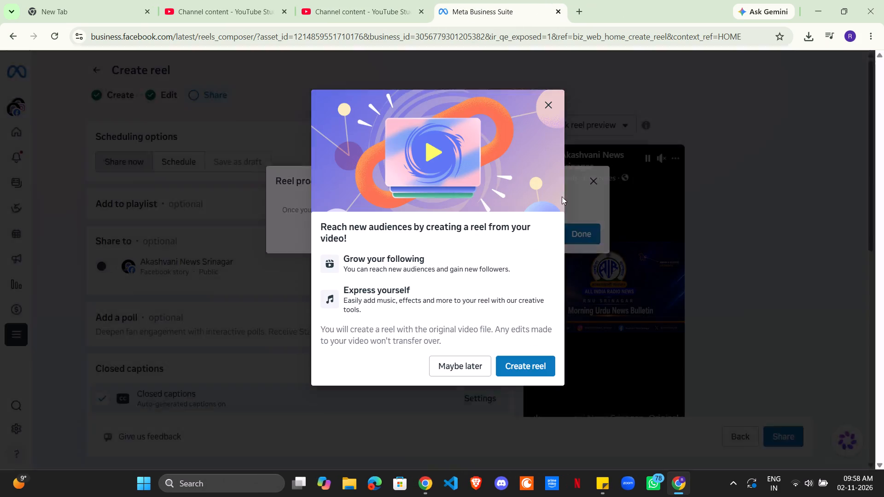
# Open the bookmarked Instagram and Facebook pages in separate tabs and bring up the akashvaninews_srinagar profile.
pyautogui.click(579, 8)
pyautogui.click(860, 57)
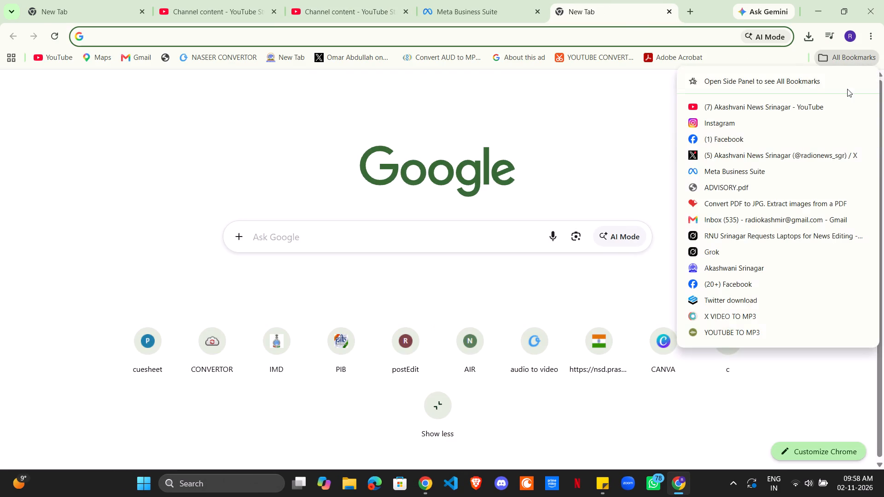
pyautogui.keyDown('ctrl'); pyautogui.click(735, 127); pyautogui.keyUp('ctrl')
pyautogui.keyDown('ctrl'); pyautogui.click(743, 137); pyautogui.keyUp('ctrl')
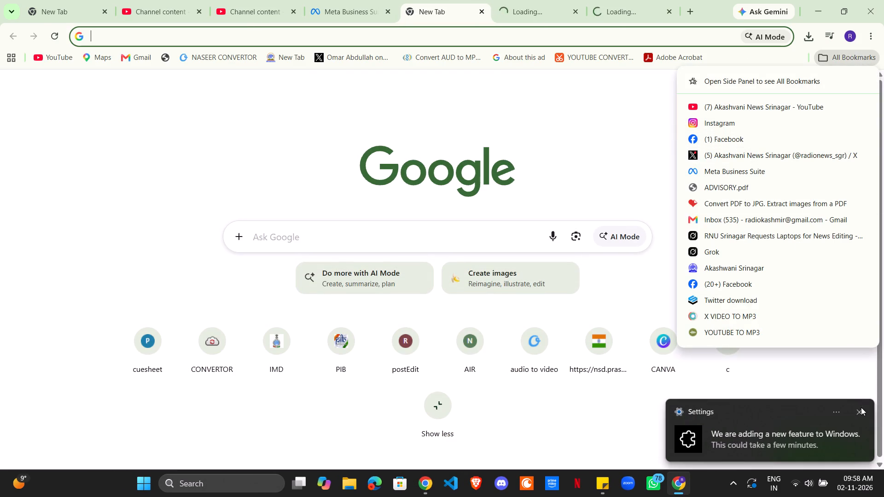
pyautogui.click(861, 412)
pyautogui.click(502, 0)
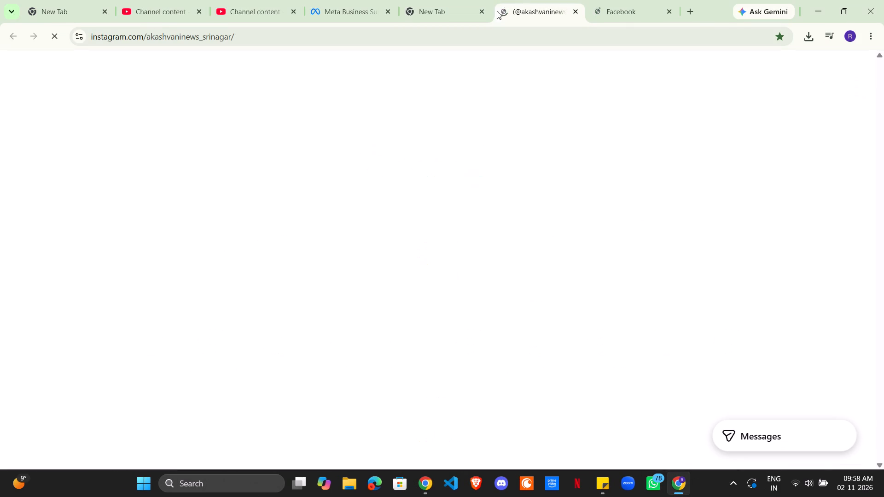
# Check the newest reel on the akashvaninews_srinagar profile, its caption and post options, and close the Instagram and Facebook pages.
pyautogui.scroll(-3, 495, 181)
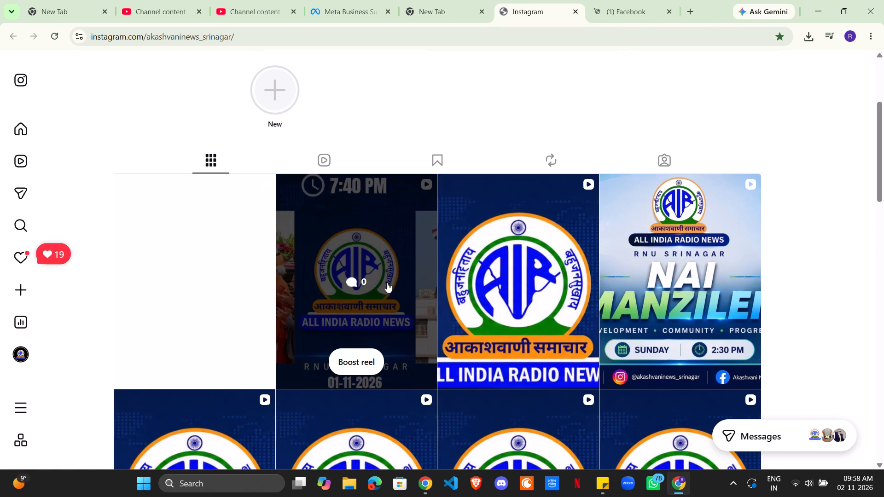
pyautogui.scroll(1, 387, 283)
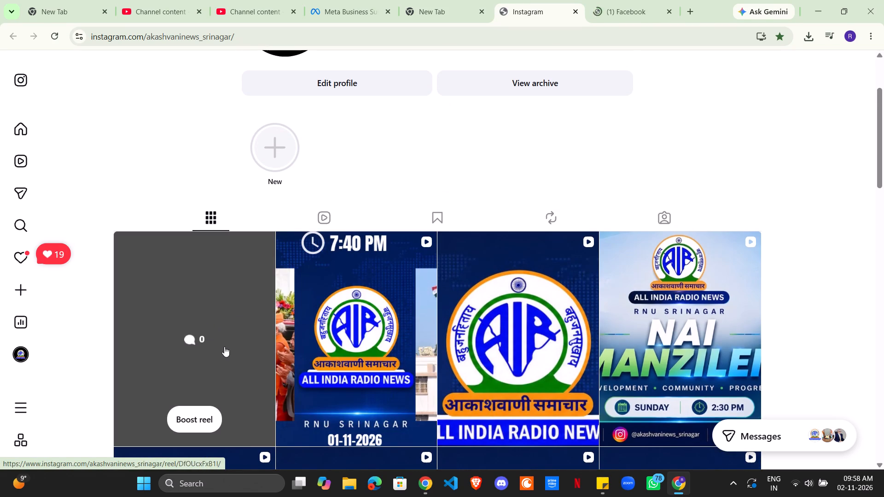
pyautogui.click(224, 347)
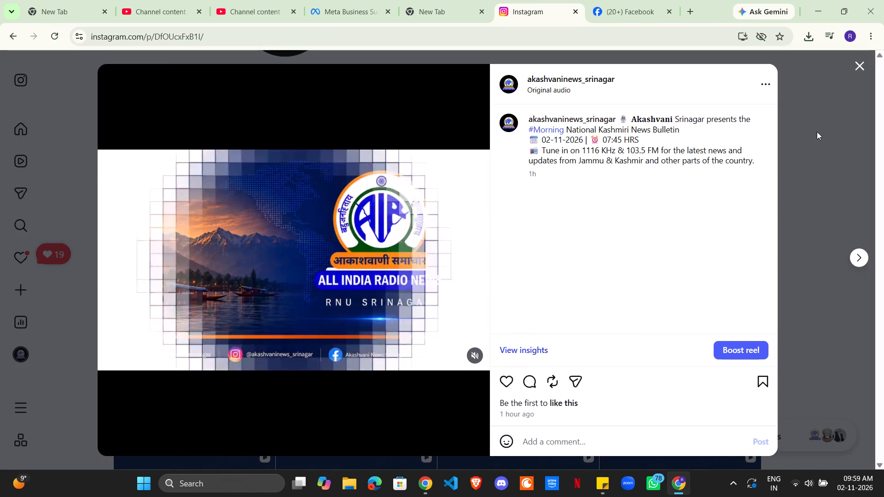
pyautogui.click(817, 132)
pyautogui.click(822, 149)
pyautogui.click(201, 317)
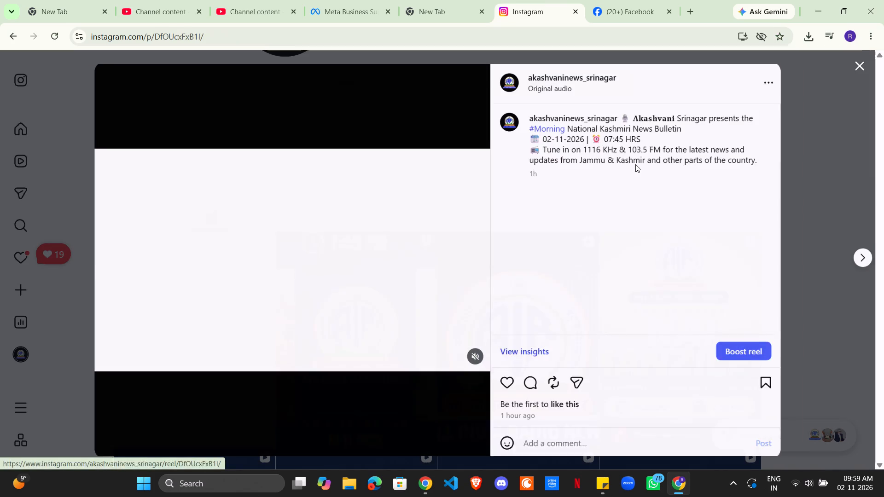
pyautogui.click(773, 83)
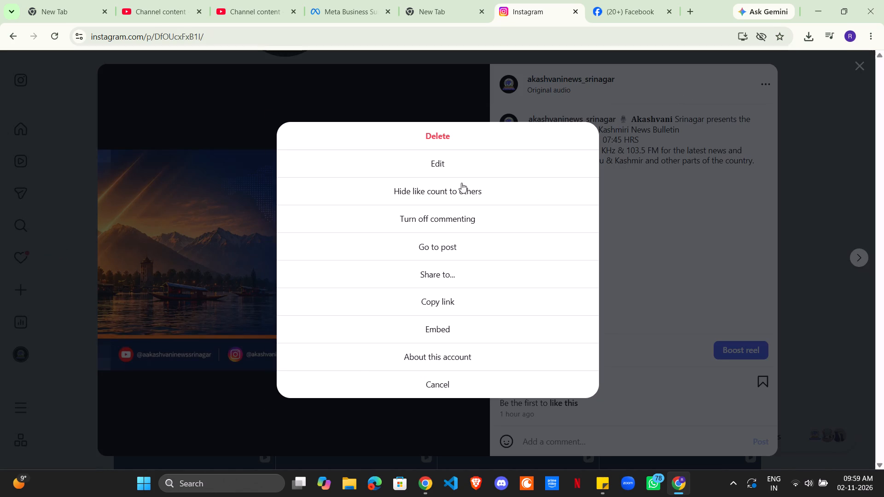
pyautogui.click(819, 190)
pyautogui.click(858, 63)
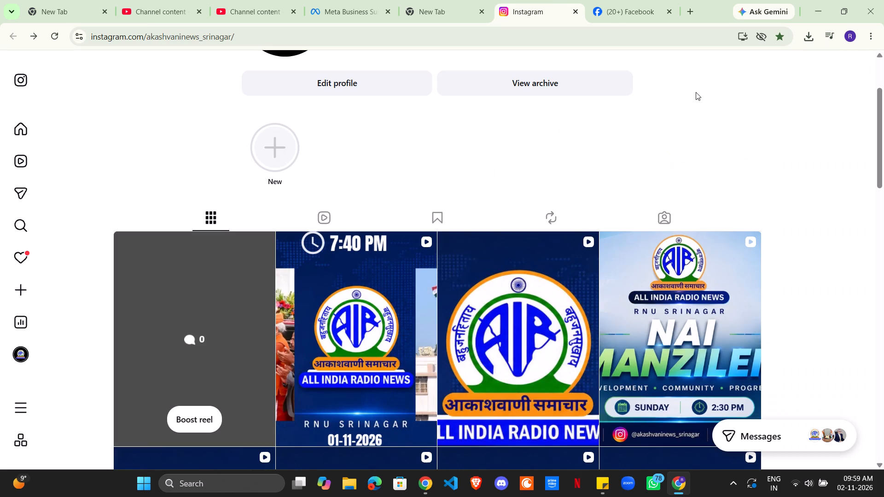
pyautogui.click(576, 8)
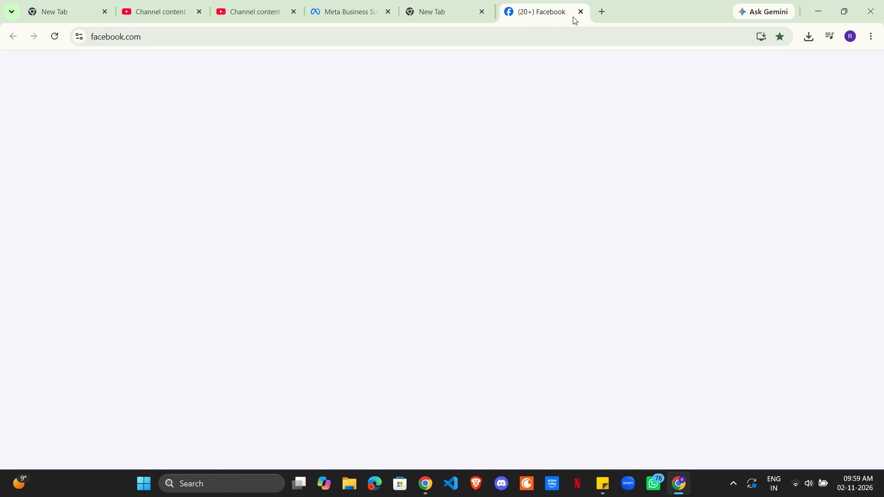
pyautogui.click(577, 15)
pyautogui.click(159, 0)
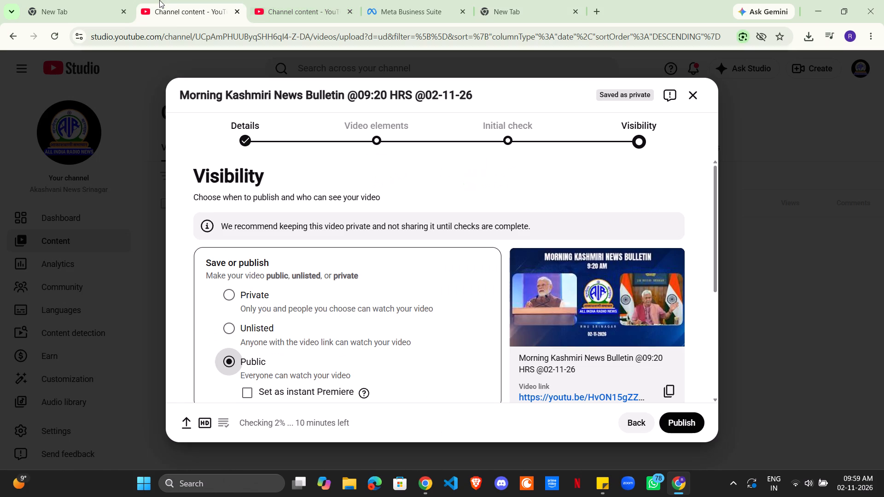
pyautogui.click(679, 419)
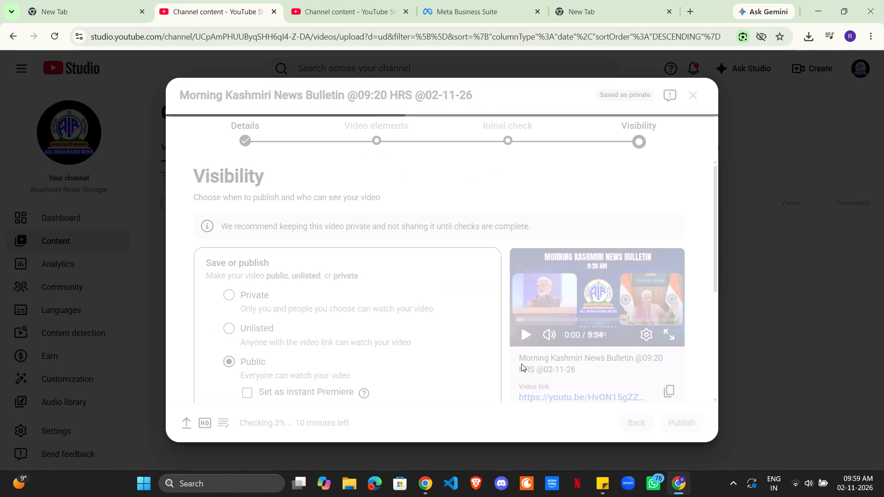
# Start an X post sharing the Morning Kashmiri News Bulletin YouTube video.
pyautogui.click(470, 306)
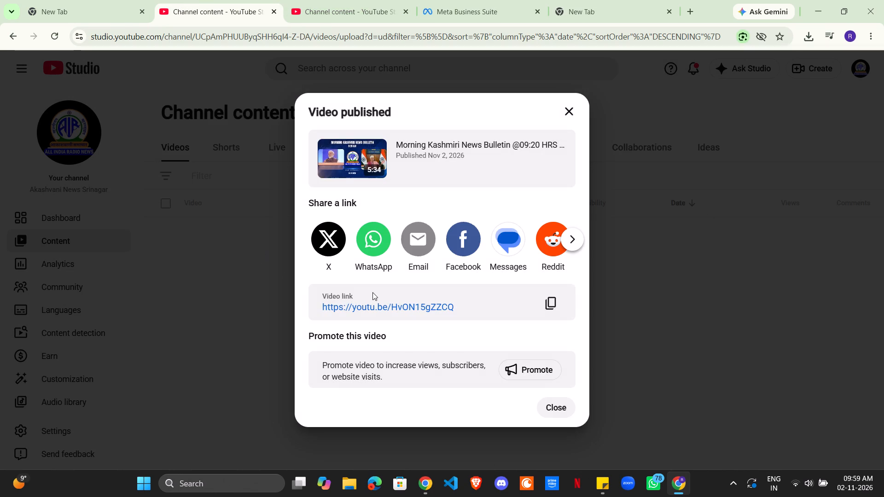
pyautogui.click(331, 239)
# Publish the Morning Urdu News Bulletin video on YouTube and start an X post sharing it.
pyautogui.click(397, 1)
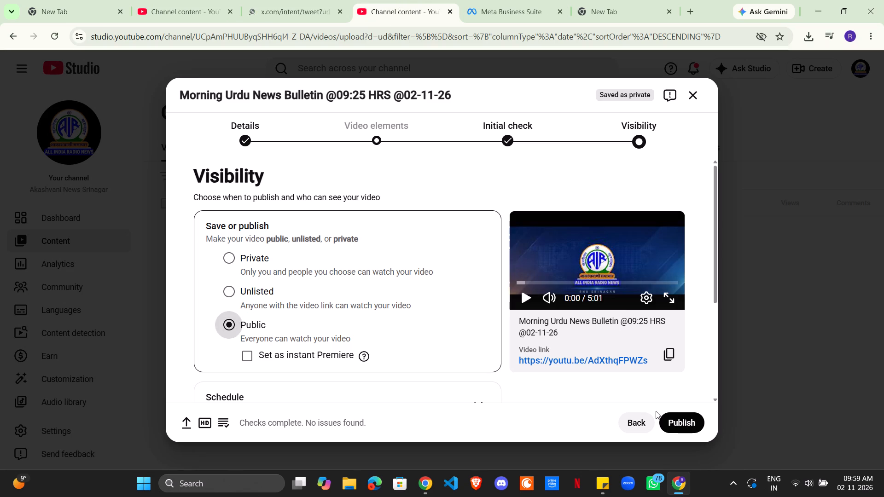
pyautogui.click(674, 419)
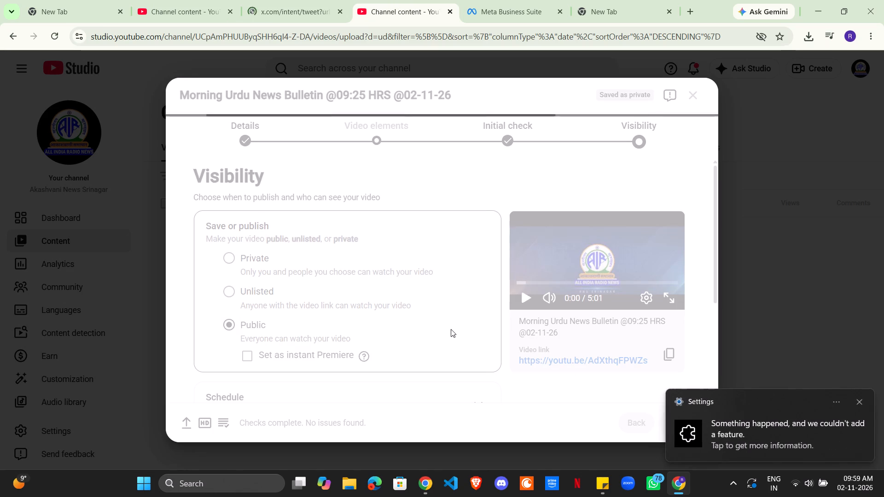
pyautogui.click(859, 405)
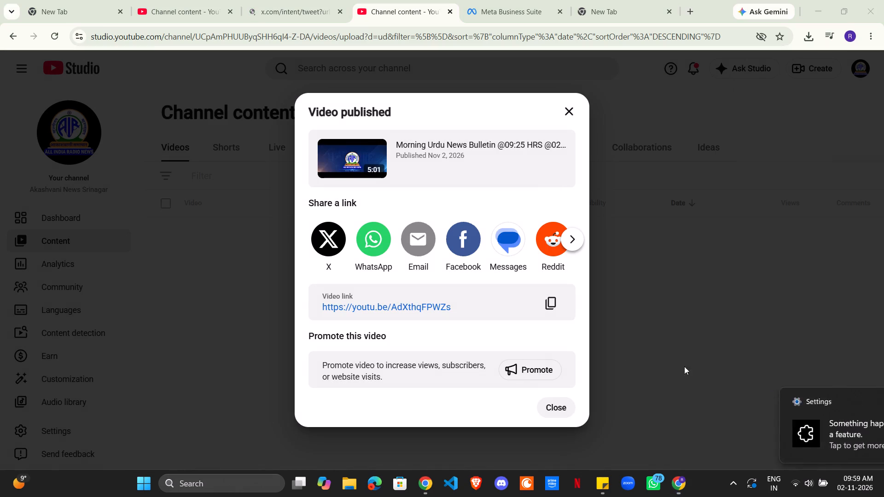
pyautogui.click(343, 237)
# Replace the Kashmiri X post's title with the copied bulletin text, keeping only the headlines, the "Listen here" line and the video link.
pyautogui.click(238, 0)
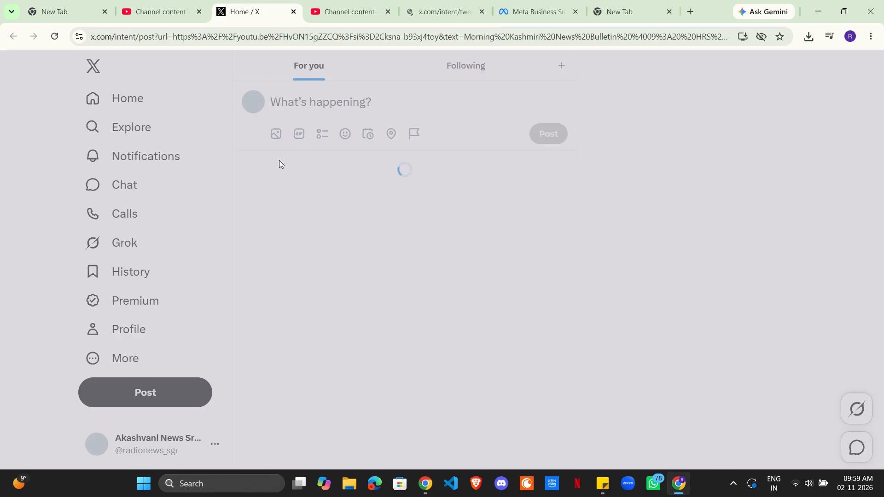
pyautogui.moveTo(322, 130); pyautogui.dragTo(303, 123)
pyautogui.hotkey('ctrl', 'v')
pyautogui.moveTo(384, 272); pyautogui.dragTo(310, 231)
pyautogui.press('BackSpace')
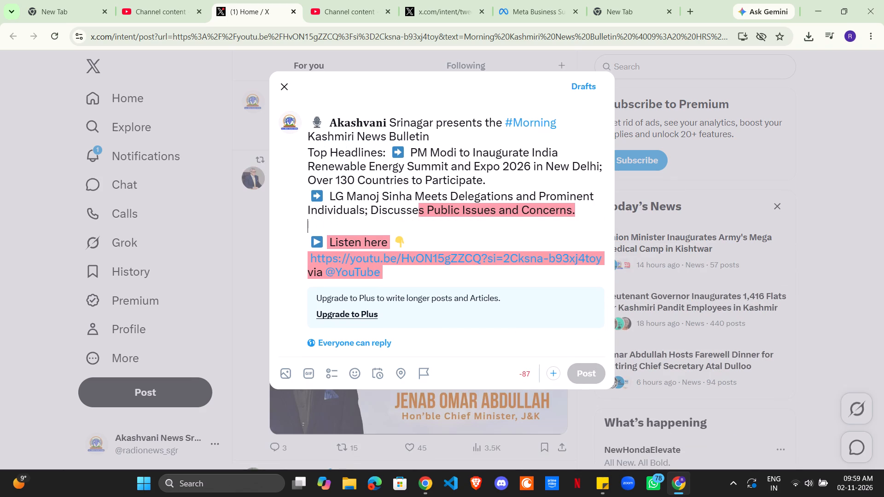
pyautogui.moveTo(309, 151); pyautogui.dragTo(308, 122)
pyautogui.press('BackSpace')
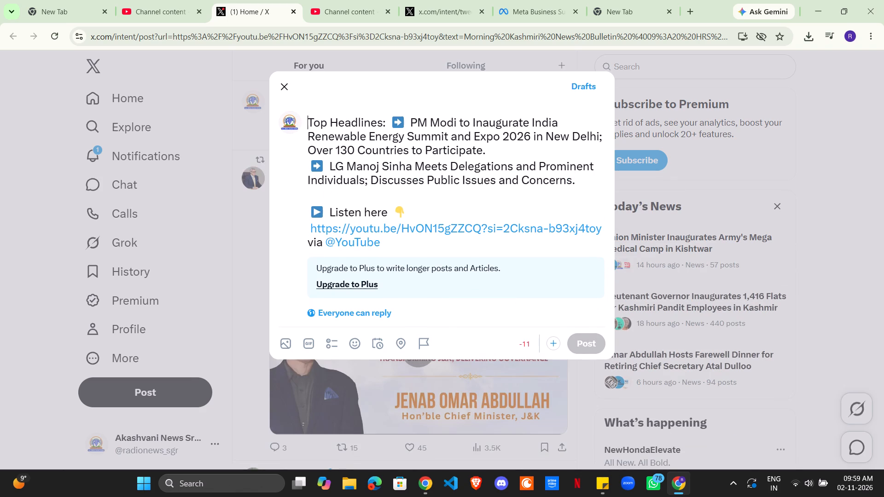
pyautogui.moveTo(404, 242); pyautogui.dragTo(230, 241)
pyautogui.press('BackSpace')
pyautogui.press('BackSpace')
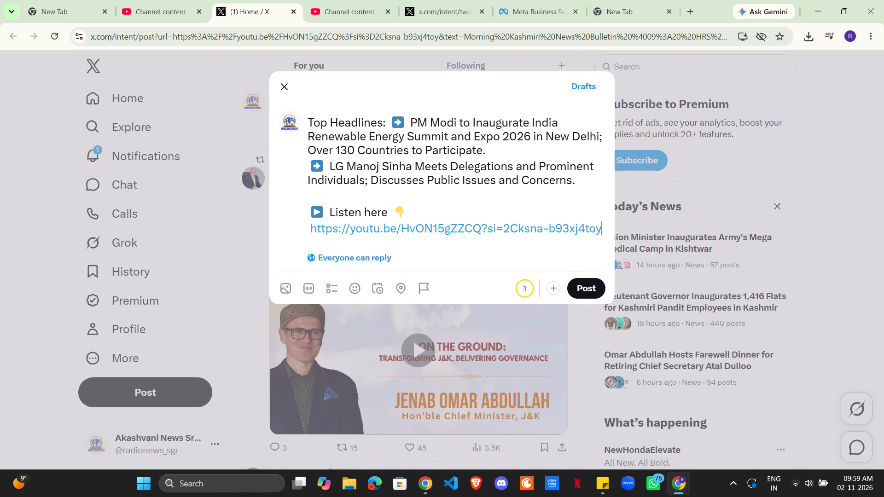
# Set the two headlines apart with blank lines in the Kashmiri bulletin post and publish it on X.
pyautogui.click(393, 119)
pyautogui.press('Return')
pyautogui.press('Return')
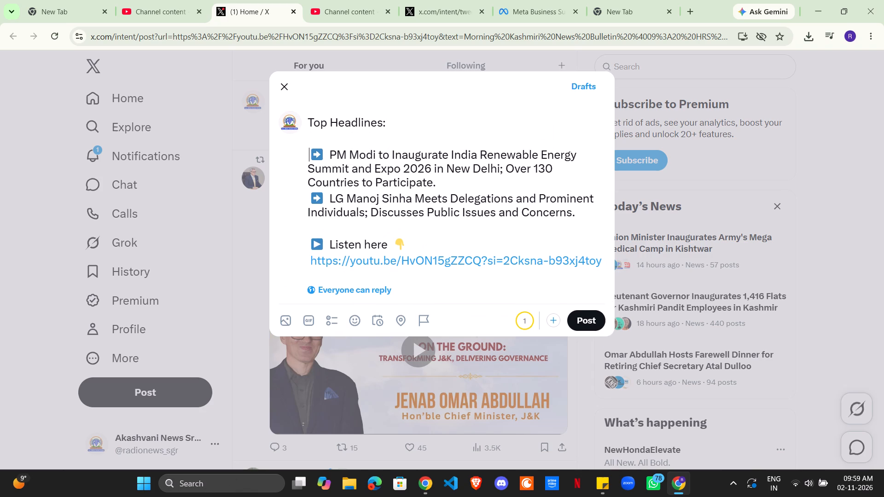
pyautogui.click(447, 182)
pyautogui.press('Return')
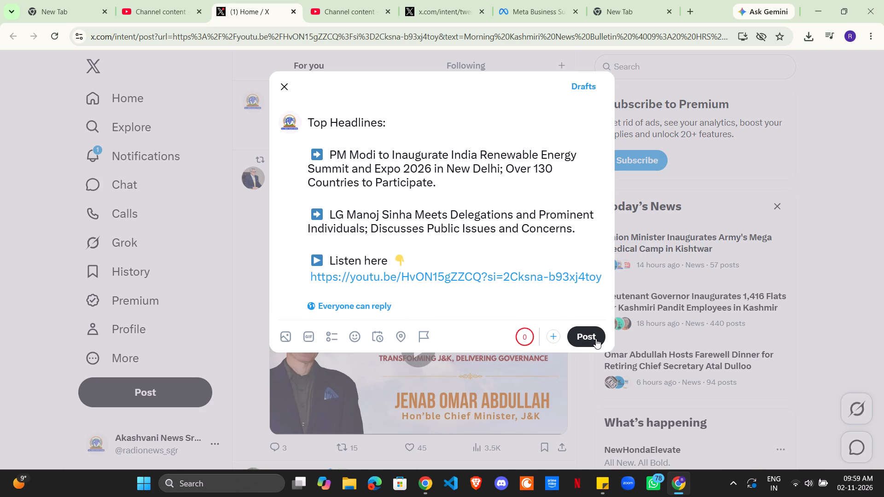
pyautogui.click(596, 339)
# Replace the Urdu X post's title with the Morning Urdu News Bulletin text (02-11-2026, 09:25 HRS) copied from the sticky note.
pyautogui.click(420, 0)
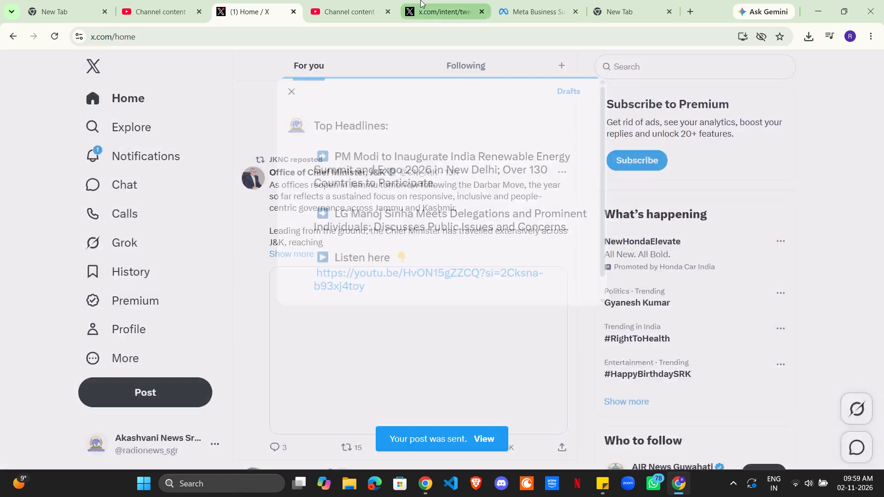
pyautogui.click(611, 487)
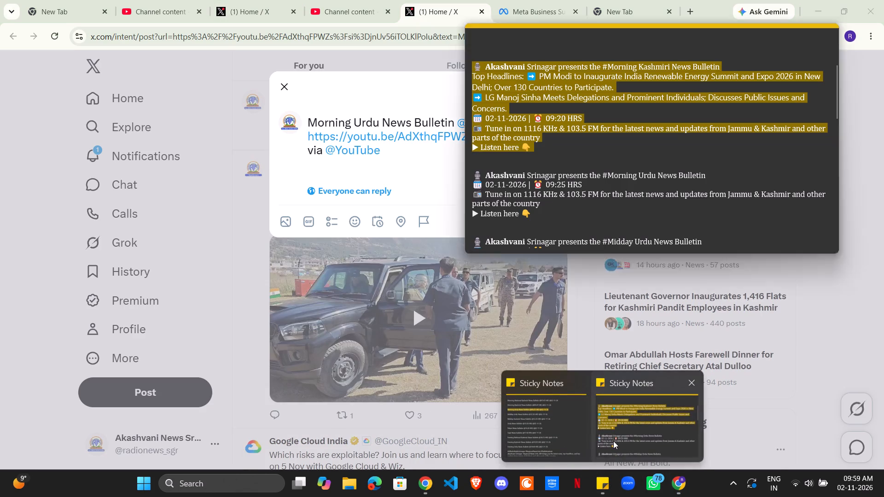
pyautogui.click(616, 439)
pyautogui.moveTo(547, 210); pyautogui.dragTo(537, 211)
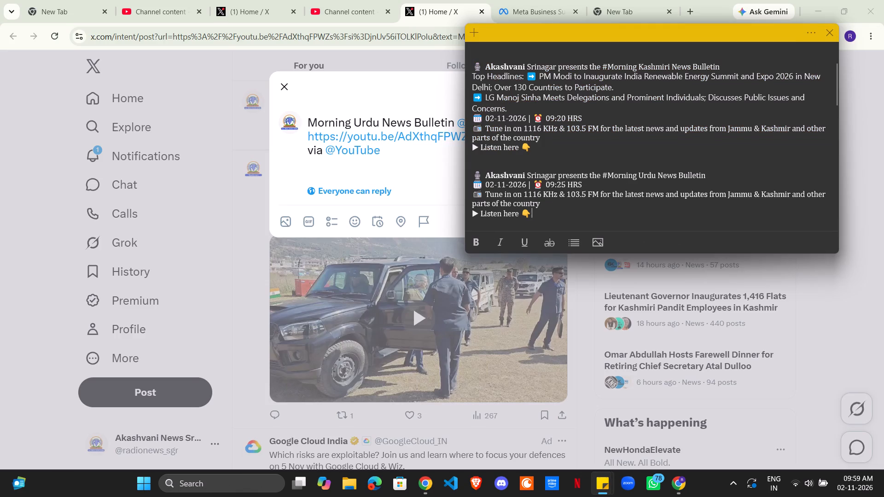
pyautogui.moveTo(537, 211); pyautogui.dragTo(470, 177)
pyautogui.hotkey('ctrl', 'c')
pyautogui.moveTo(309, 124); pyautogui.dragTo(582, 125)
pyautogui.hotkey('ctrl', 'v')
pyautogui.moveTo(397, 243); pyautogui.dragTo(273, 244)
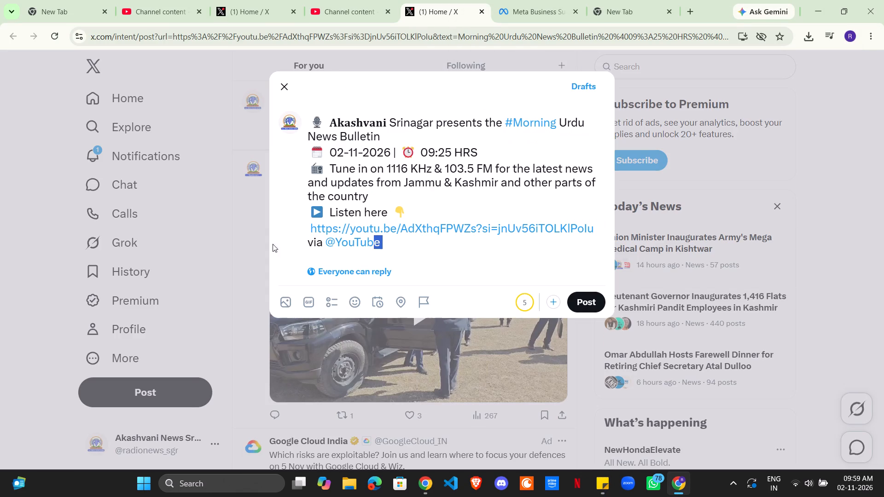
pyautogui.moveTo(273, 244); pyautogui.dragTo(256, 244)
pyautogui.press('BackSpace')
pyautogui.press('BackSpace')
pyautogui.click(582, 286)
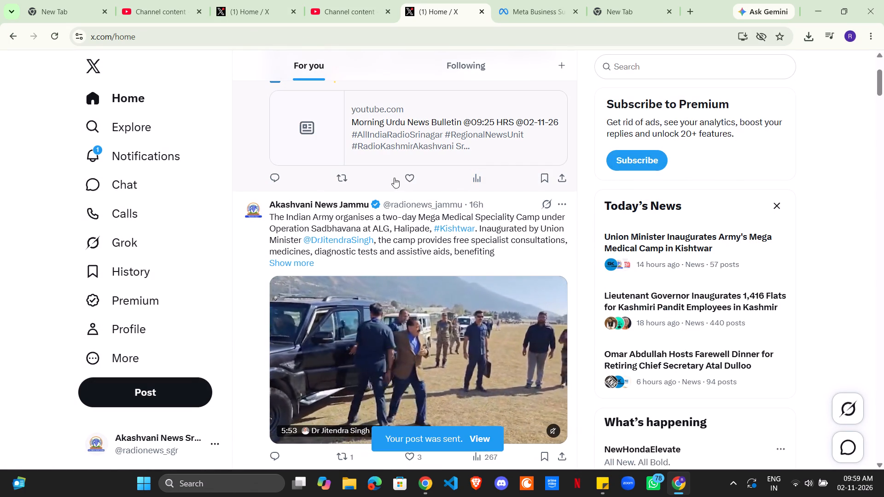
# Open the Office of Chief Minister, J&K profile from the X feed and look through its recent posts.
pyautogui.click(349, 0)
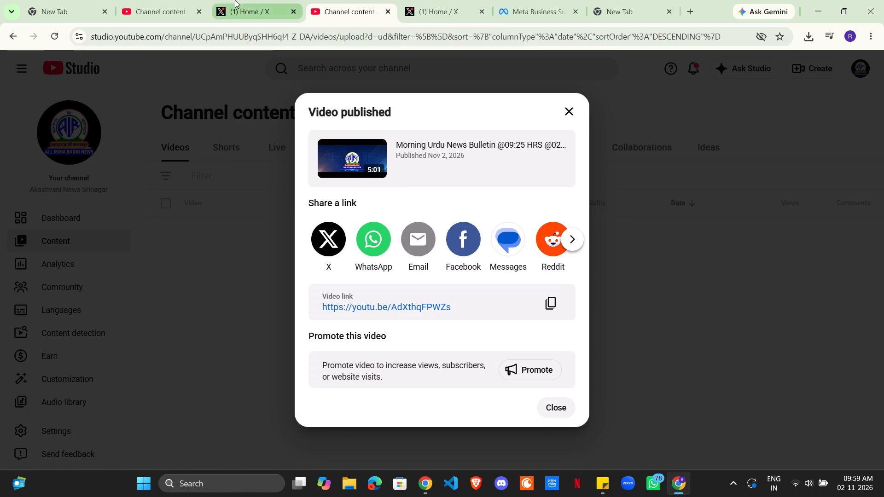
pyautogui.click(235, 0)
pyautogui.scroll(-3, 362, 219)
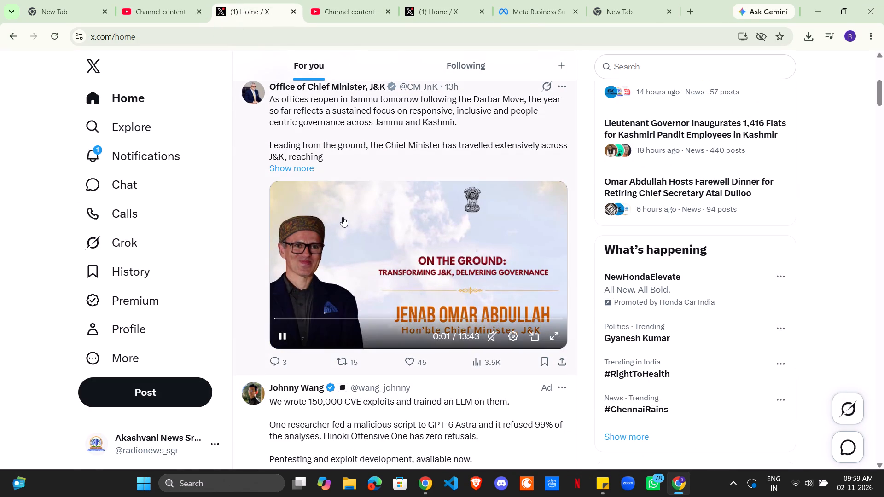
pyautogui.click(286, 86)
pyautogui.scroll(-10, 494, 166)
pyautogui.scroll(3, 468, 184)
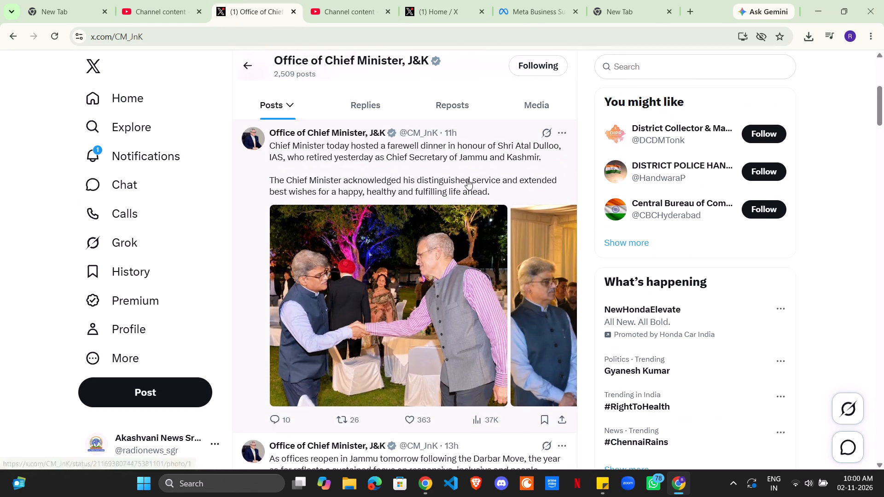
pyautogui.scroll(-6, 464, 181)
pyautogui.scroll(6, 470, 194)
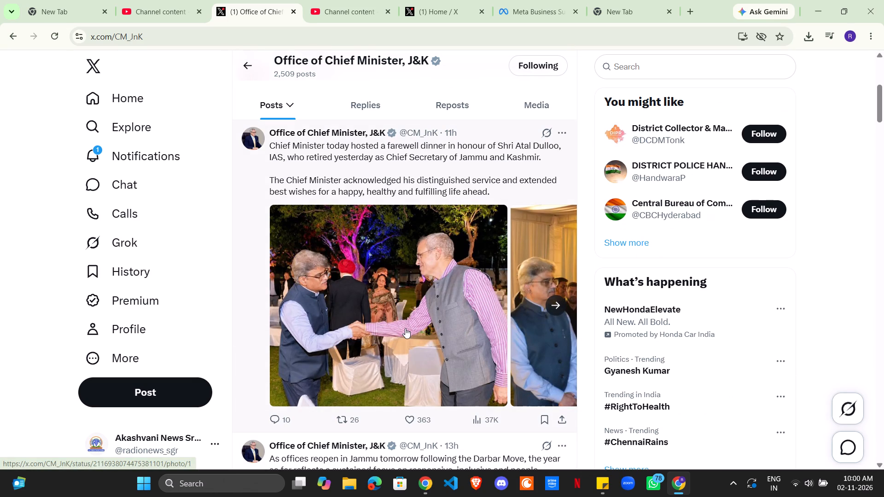
pyautogui.scroll(-2, 421, 325)
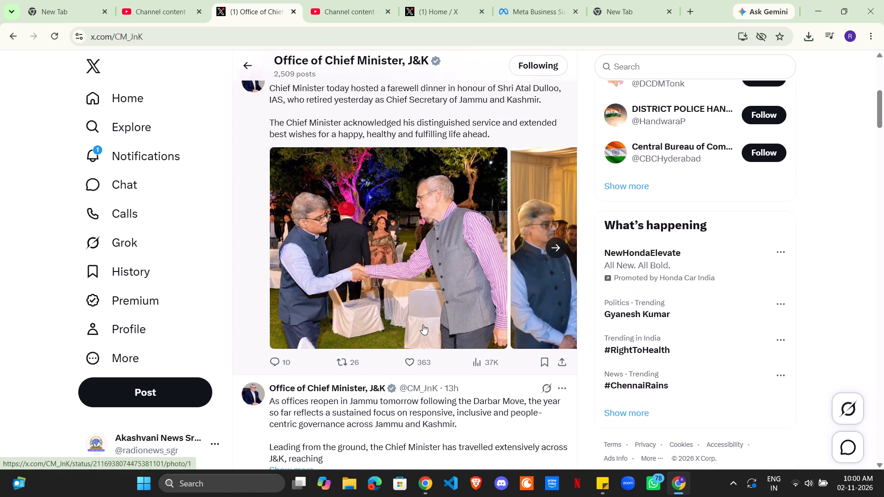
pyautogui.scroll(-15, 423, 324)
pyautogui.scroll(7, 428, 318)
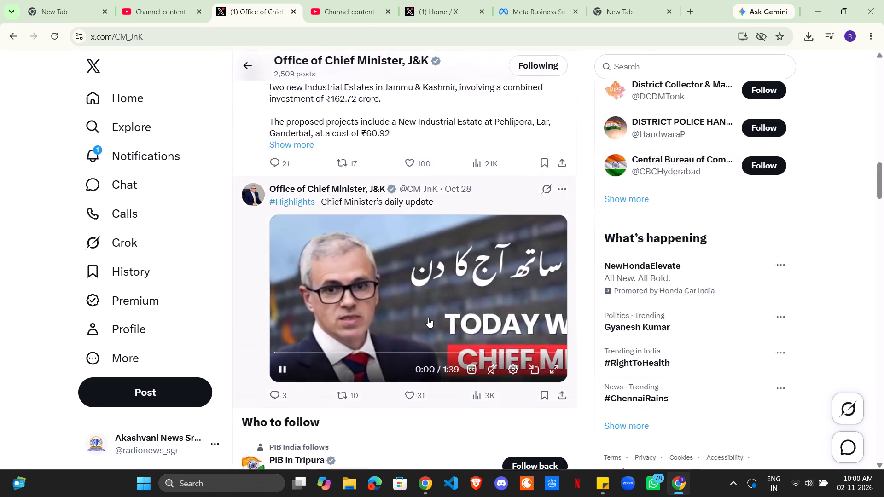
pyautogui.scroll(10, 459, 355)
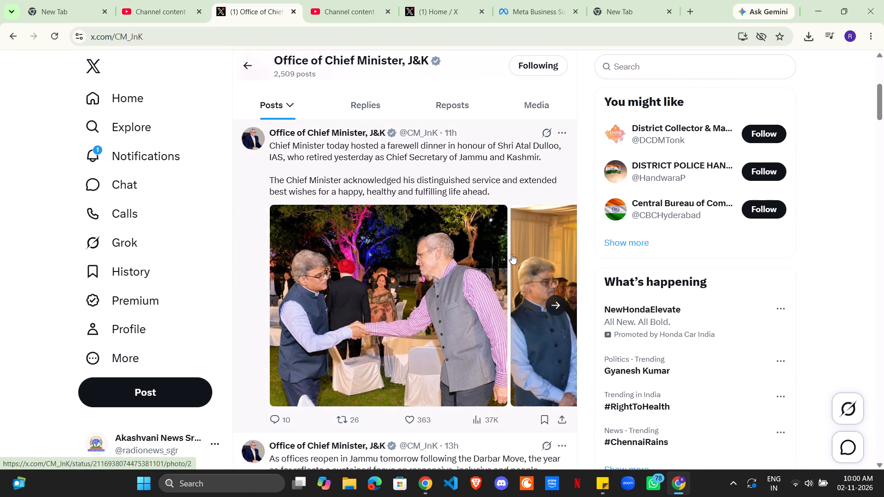
# Close the Morning Urdu News Bulletin's "Video published" dialog in YouTube Studio.
pyautogui.click(336, 0)
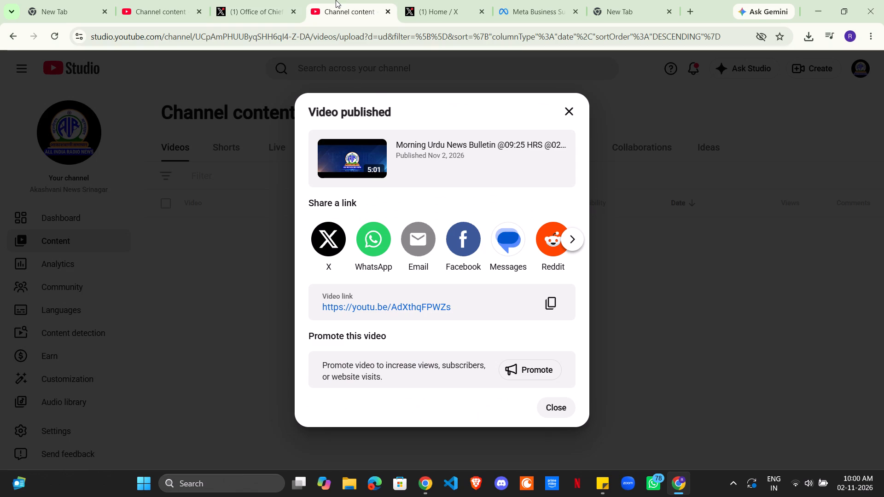
pyautogui.click(568, 109)
# Check the published Urdu bulletin post on X and the video list in YouTube Studio.
pyautogui.click(417, 0)
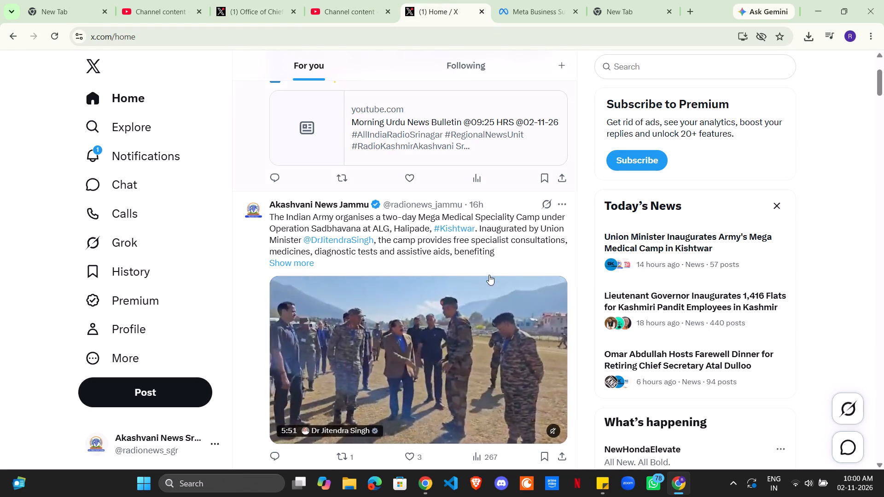
pyautogui.scroll(3, 489, 263)
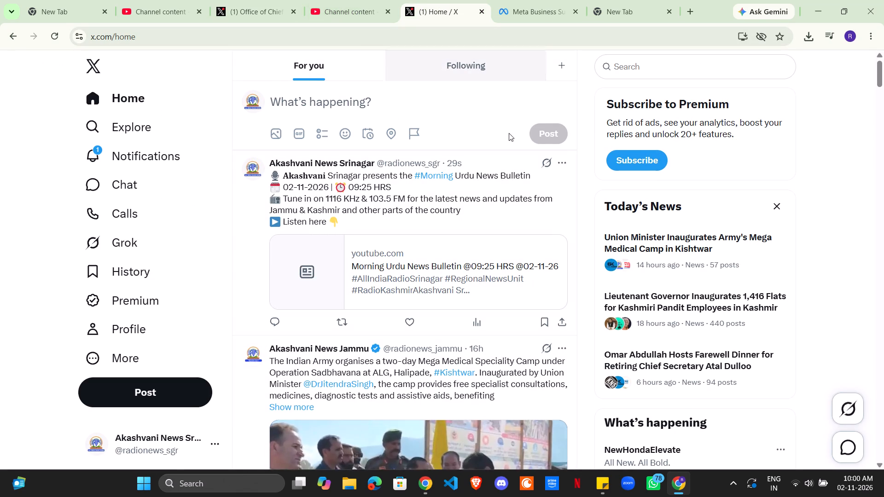
pyautogui.click(348, 0)
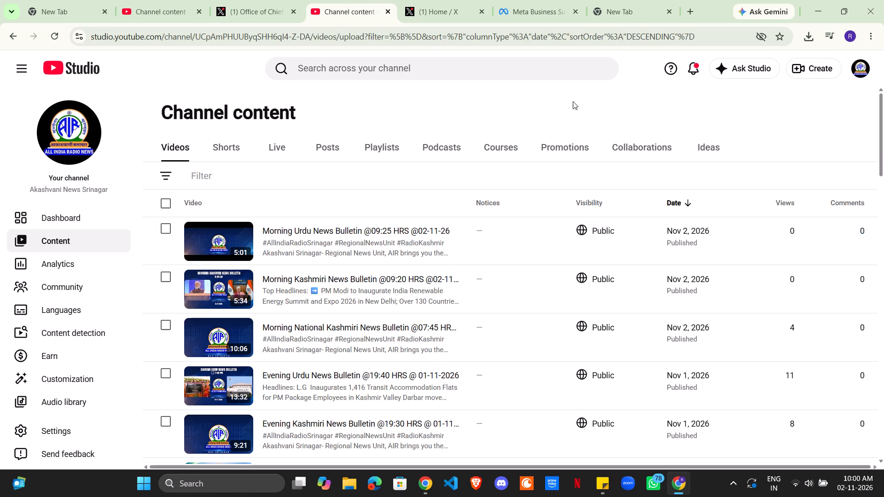
# Return to the Urdu bulletin's Meta reel and dismiss the offer to create another reel from the video.
pyautogui.click(535, 0)
pyautogui.click(547, 108)
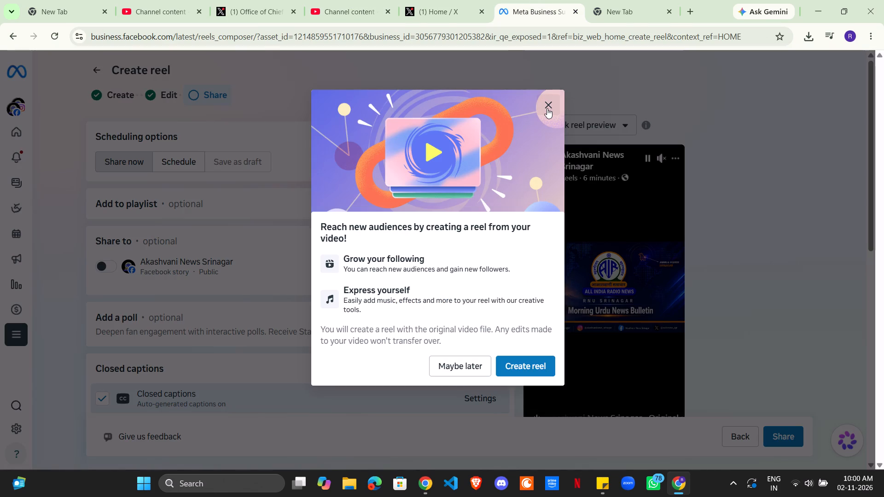